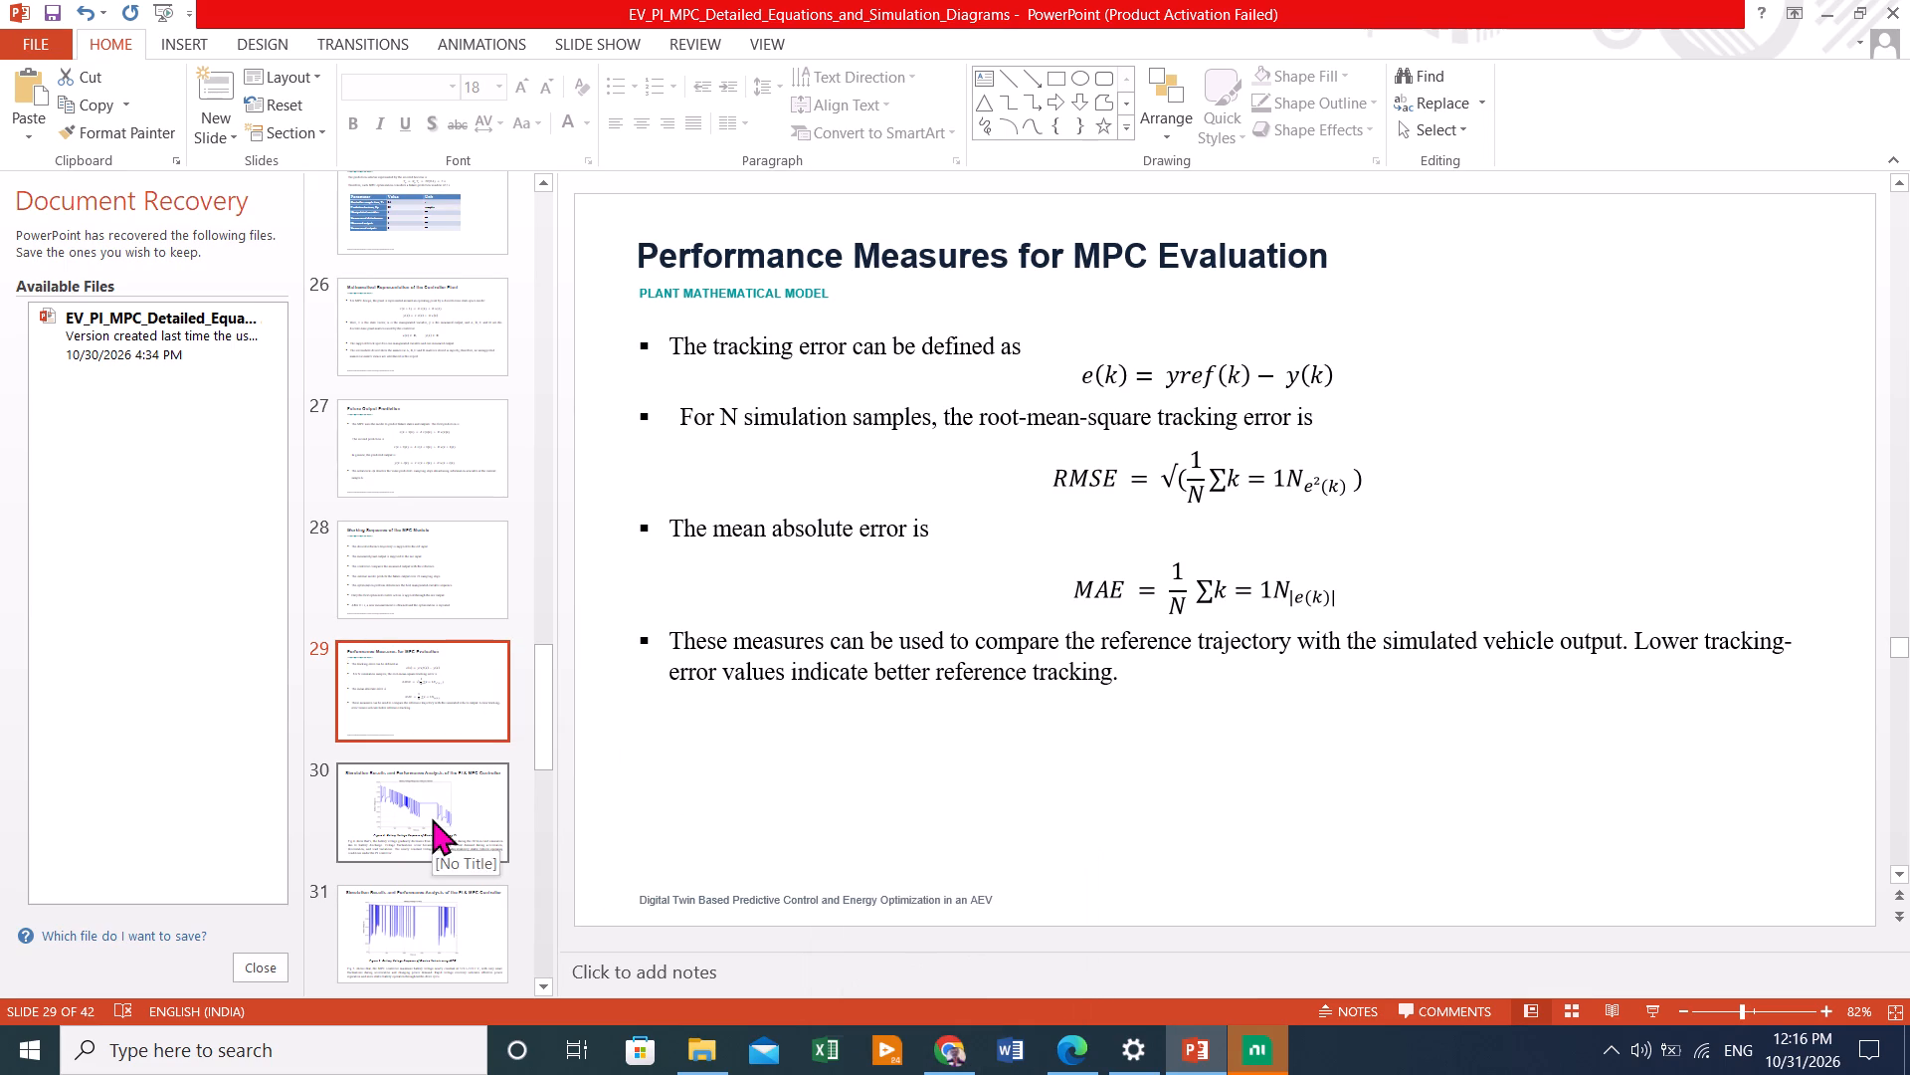
left_click(410, 605)
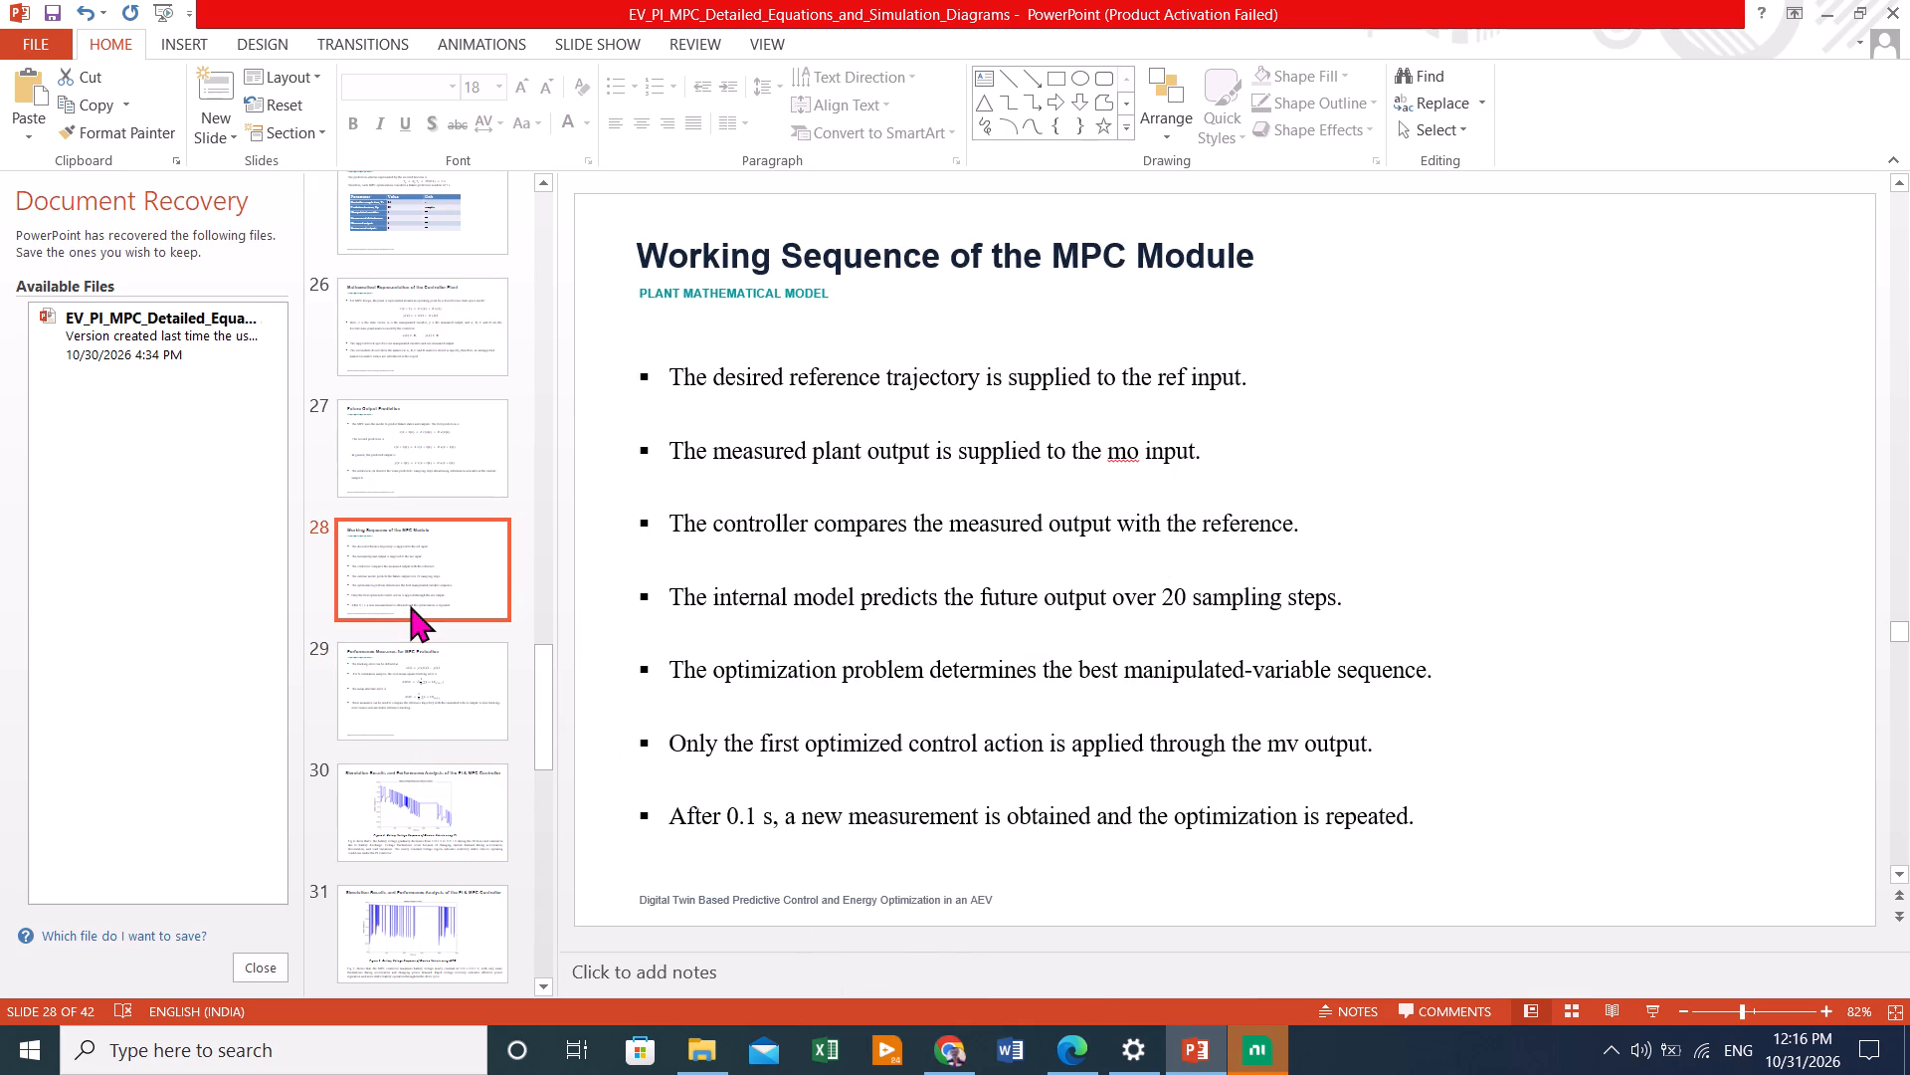
left_click(419, 673)
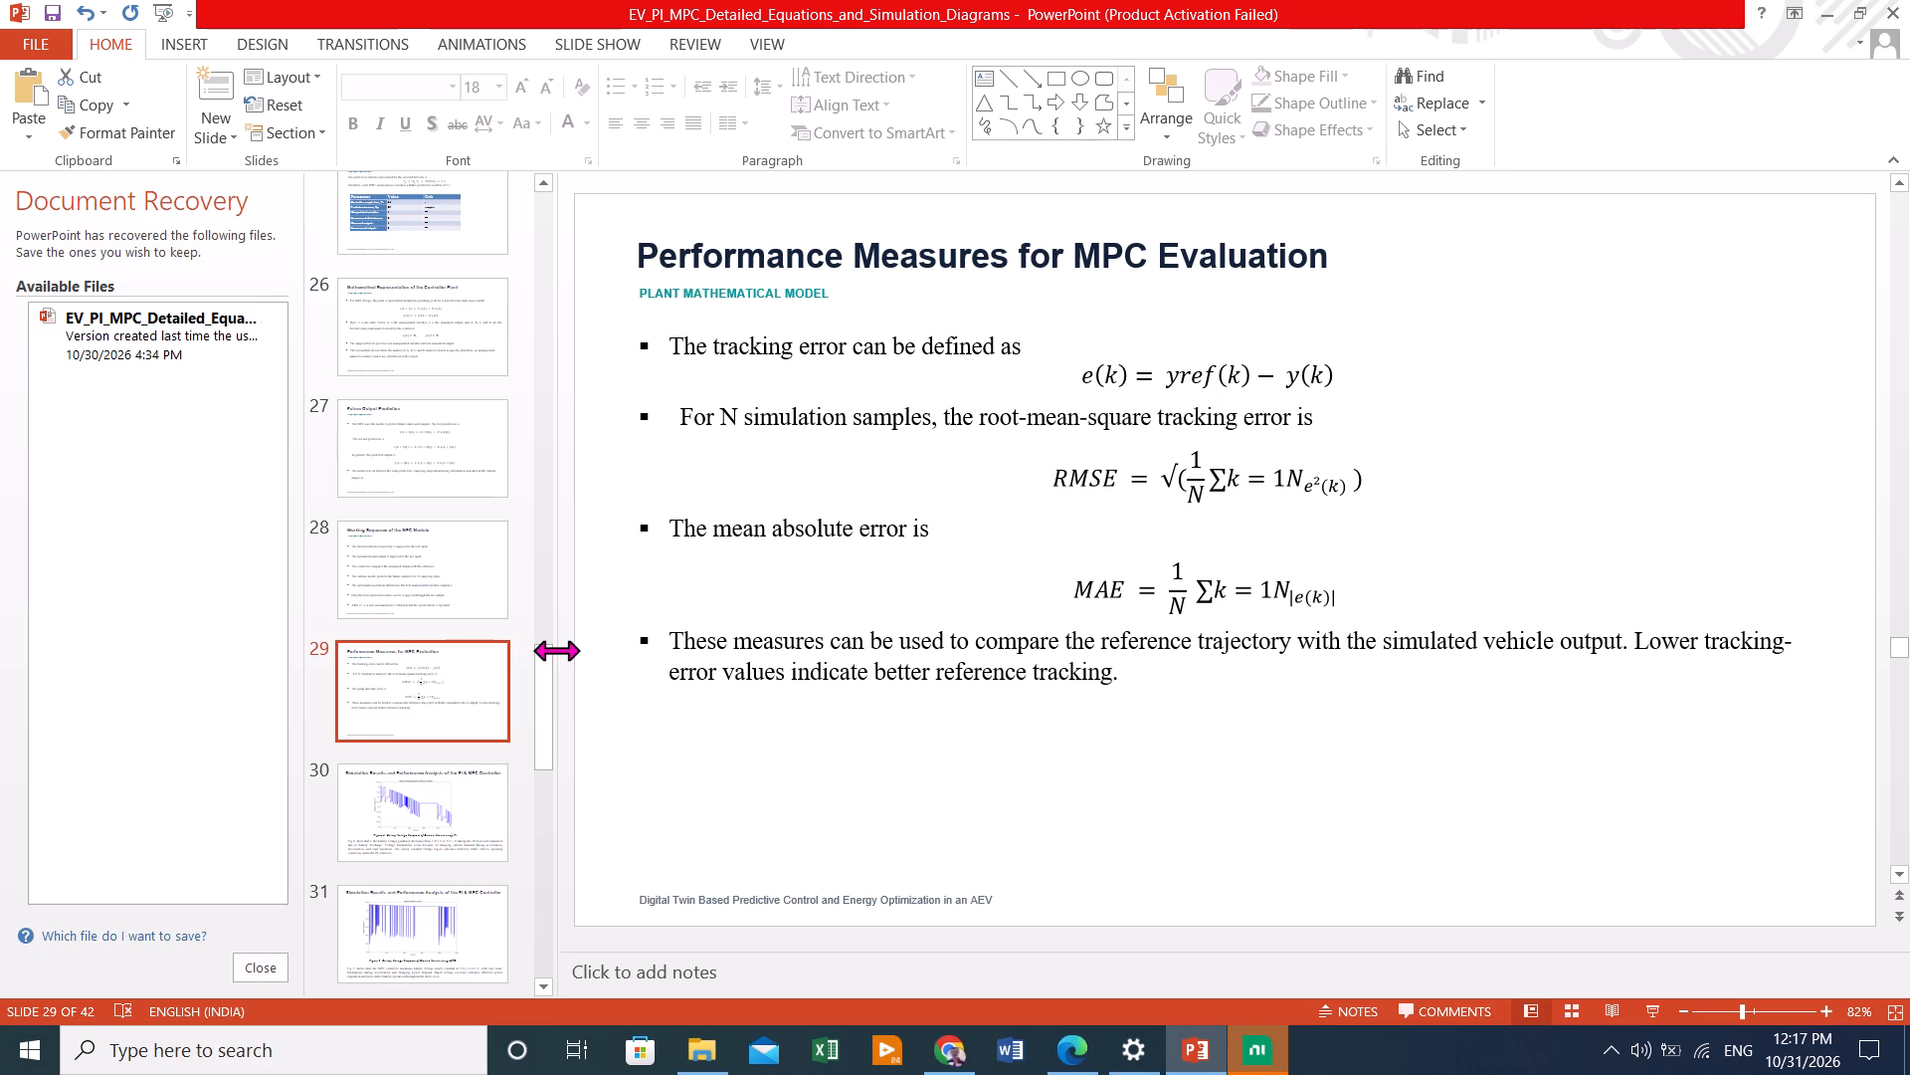
left_click(426, 425)
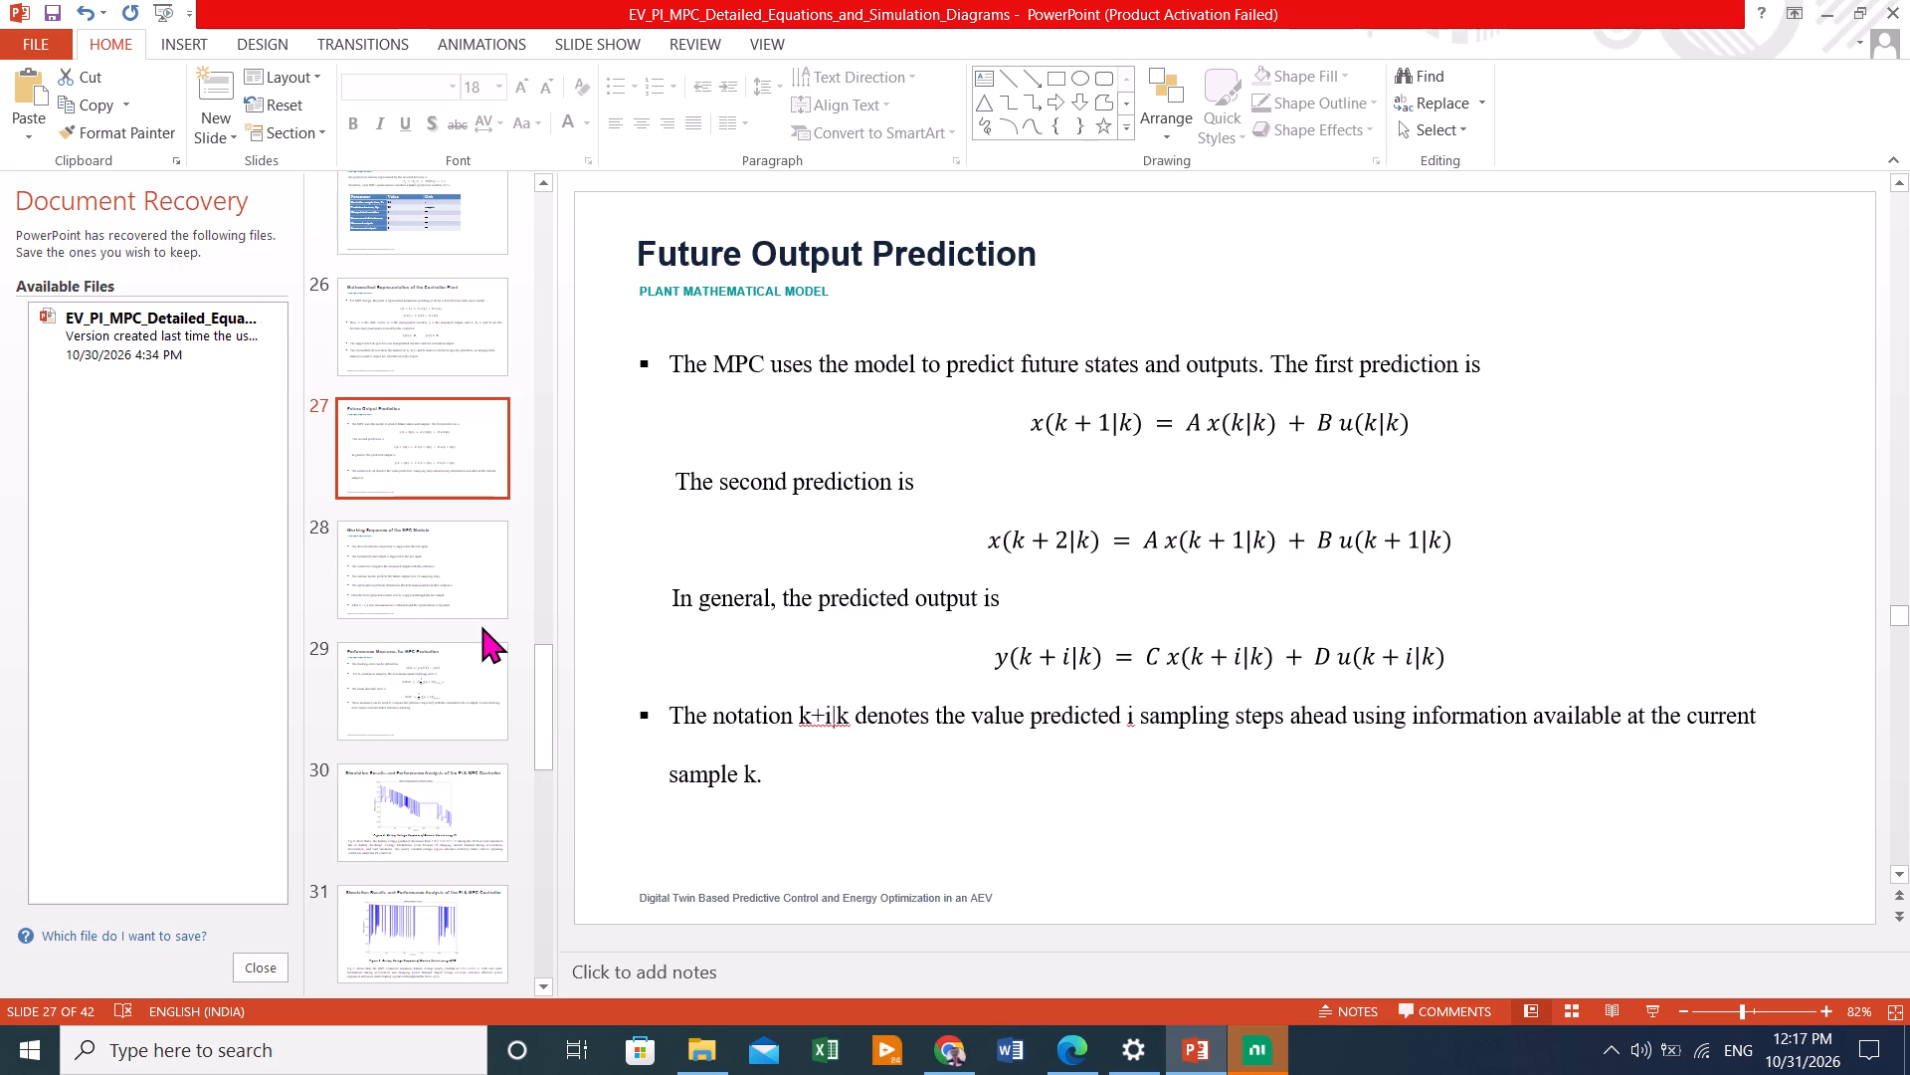
left_click(481, 743)
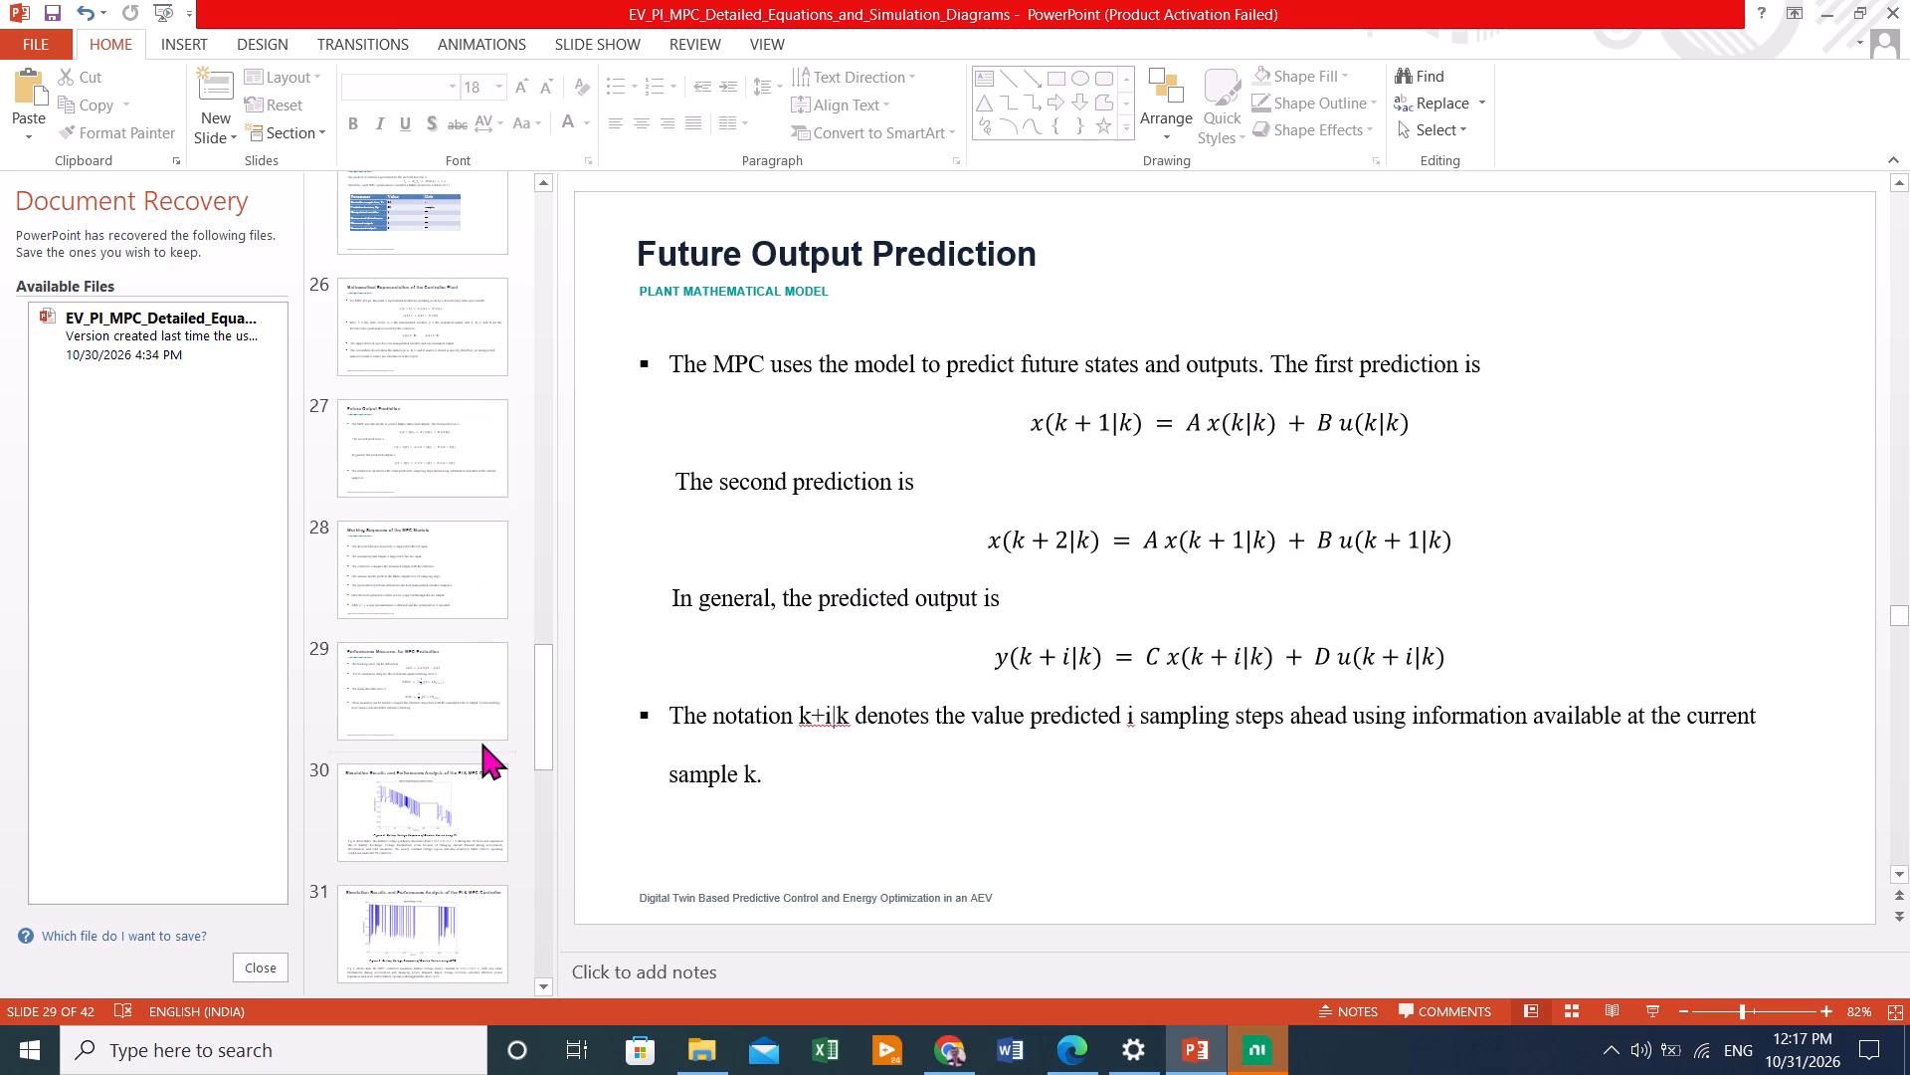
left_click(476, 700)
left_click(451, 592)
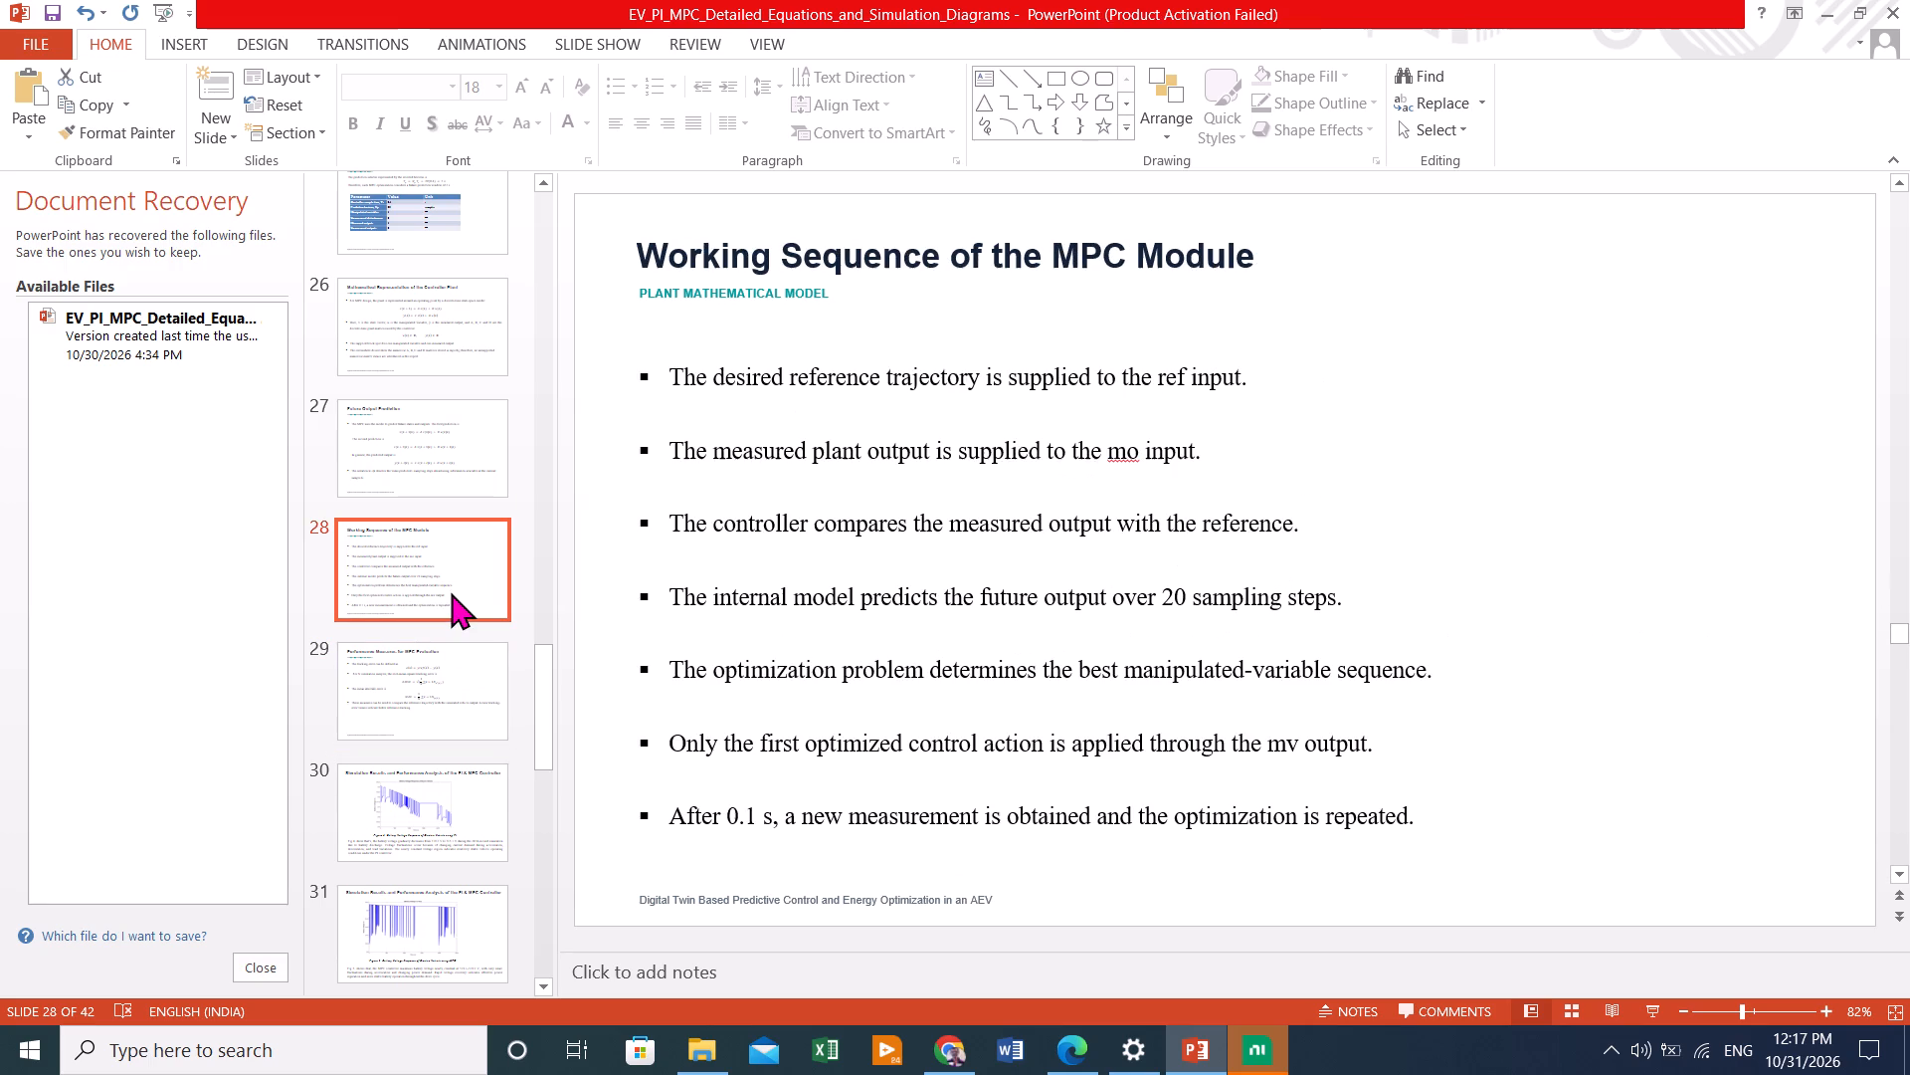
left_click(453, 656)
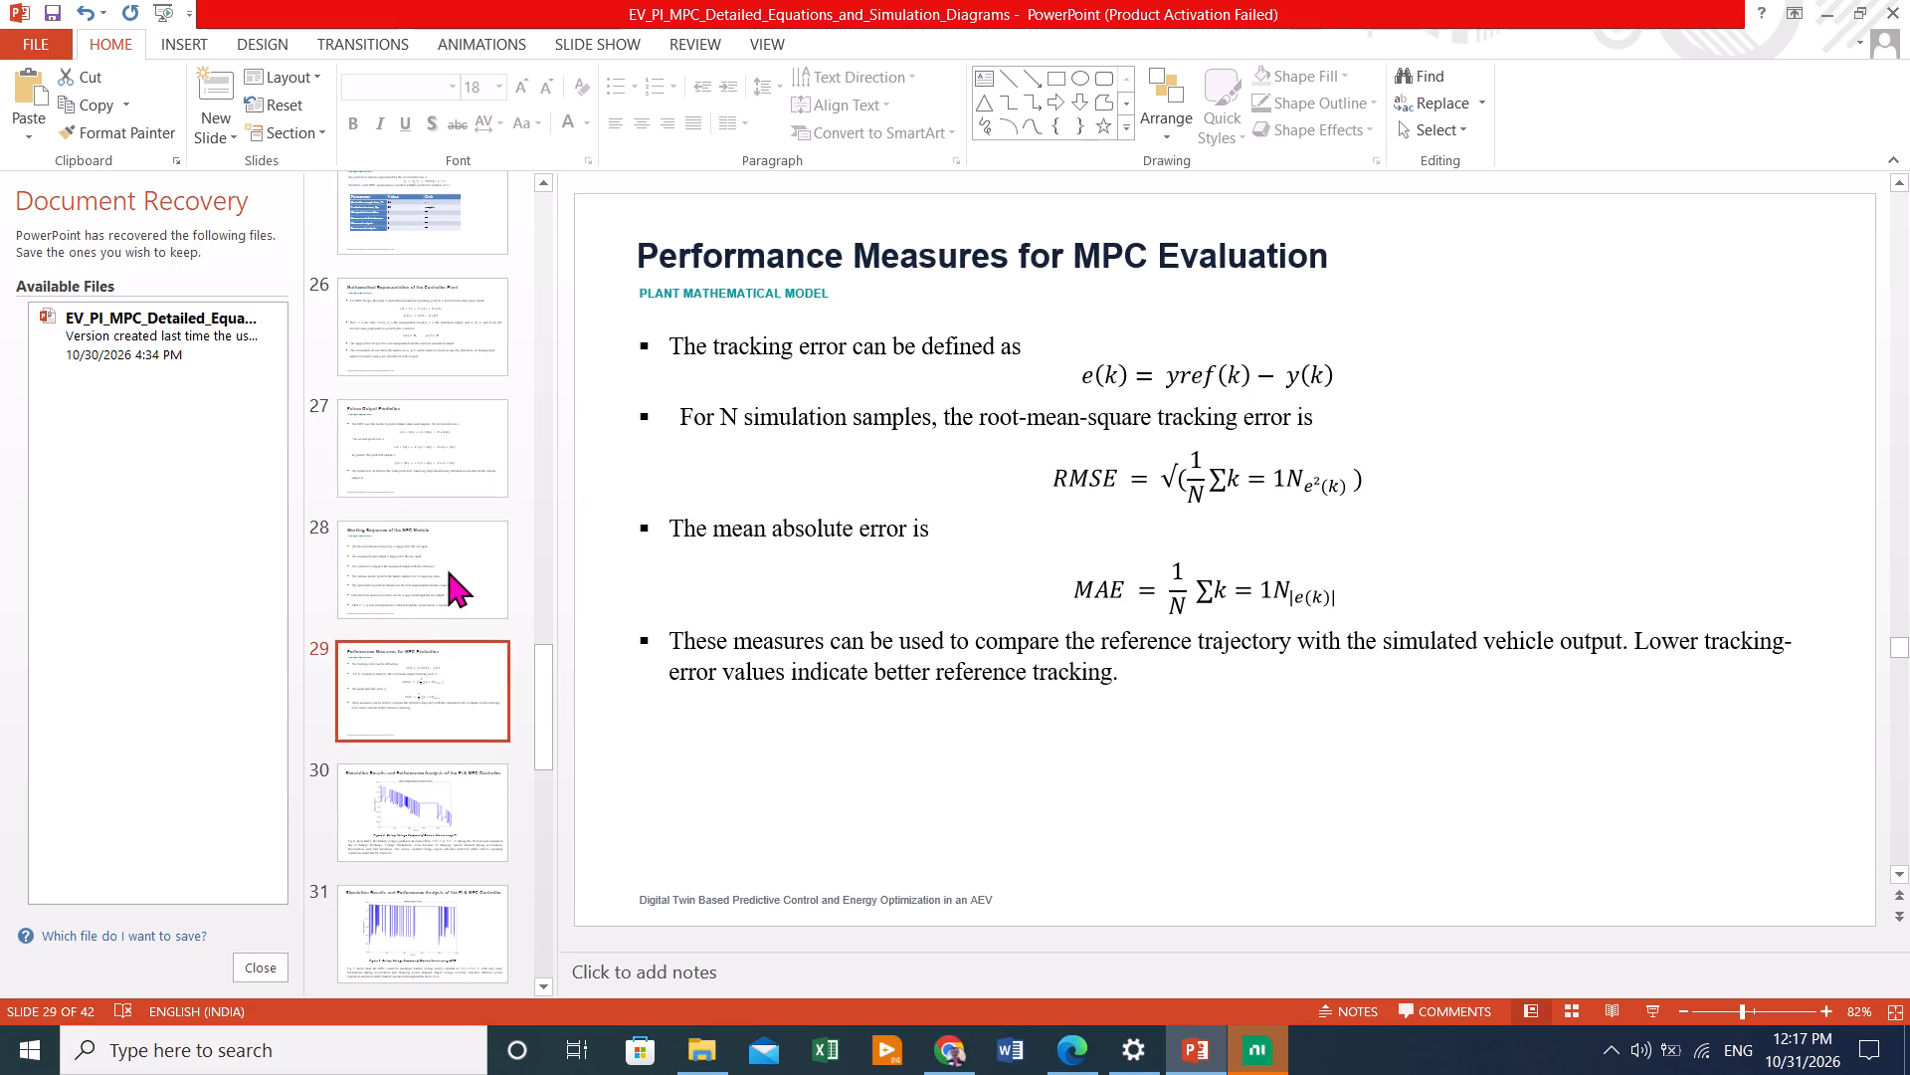
left_click(448, 570)
left_click(441, 429)
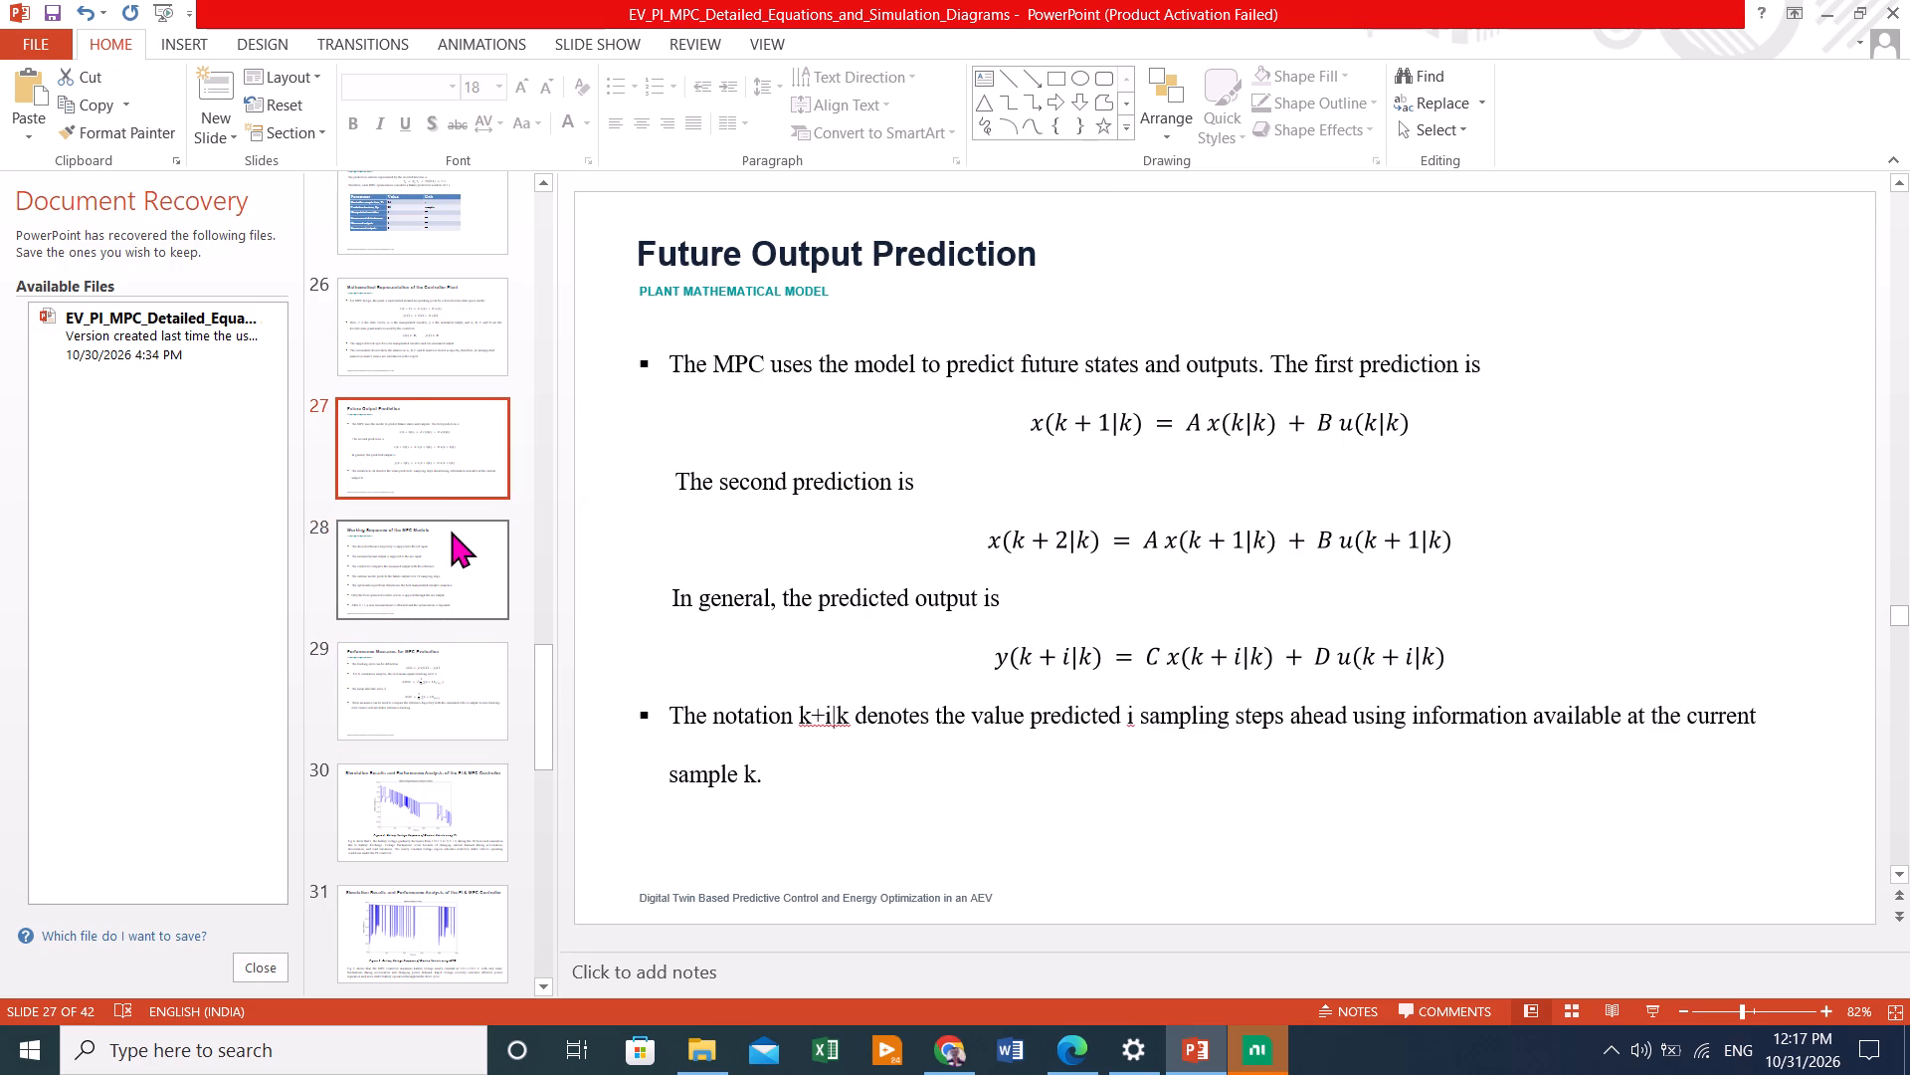
left_click(451, 531)
left_click(451, 652)
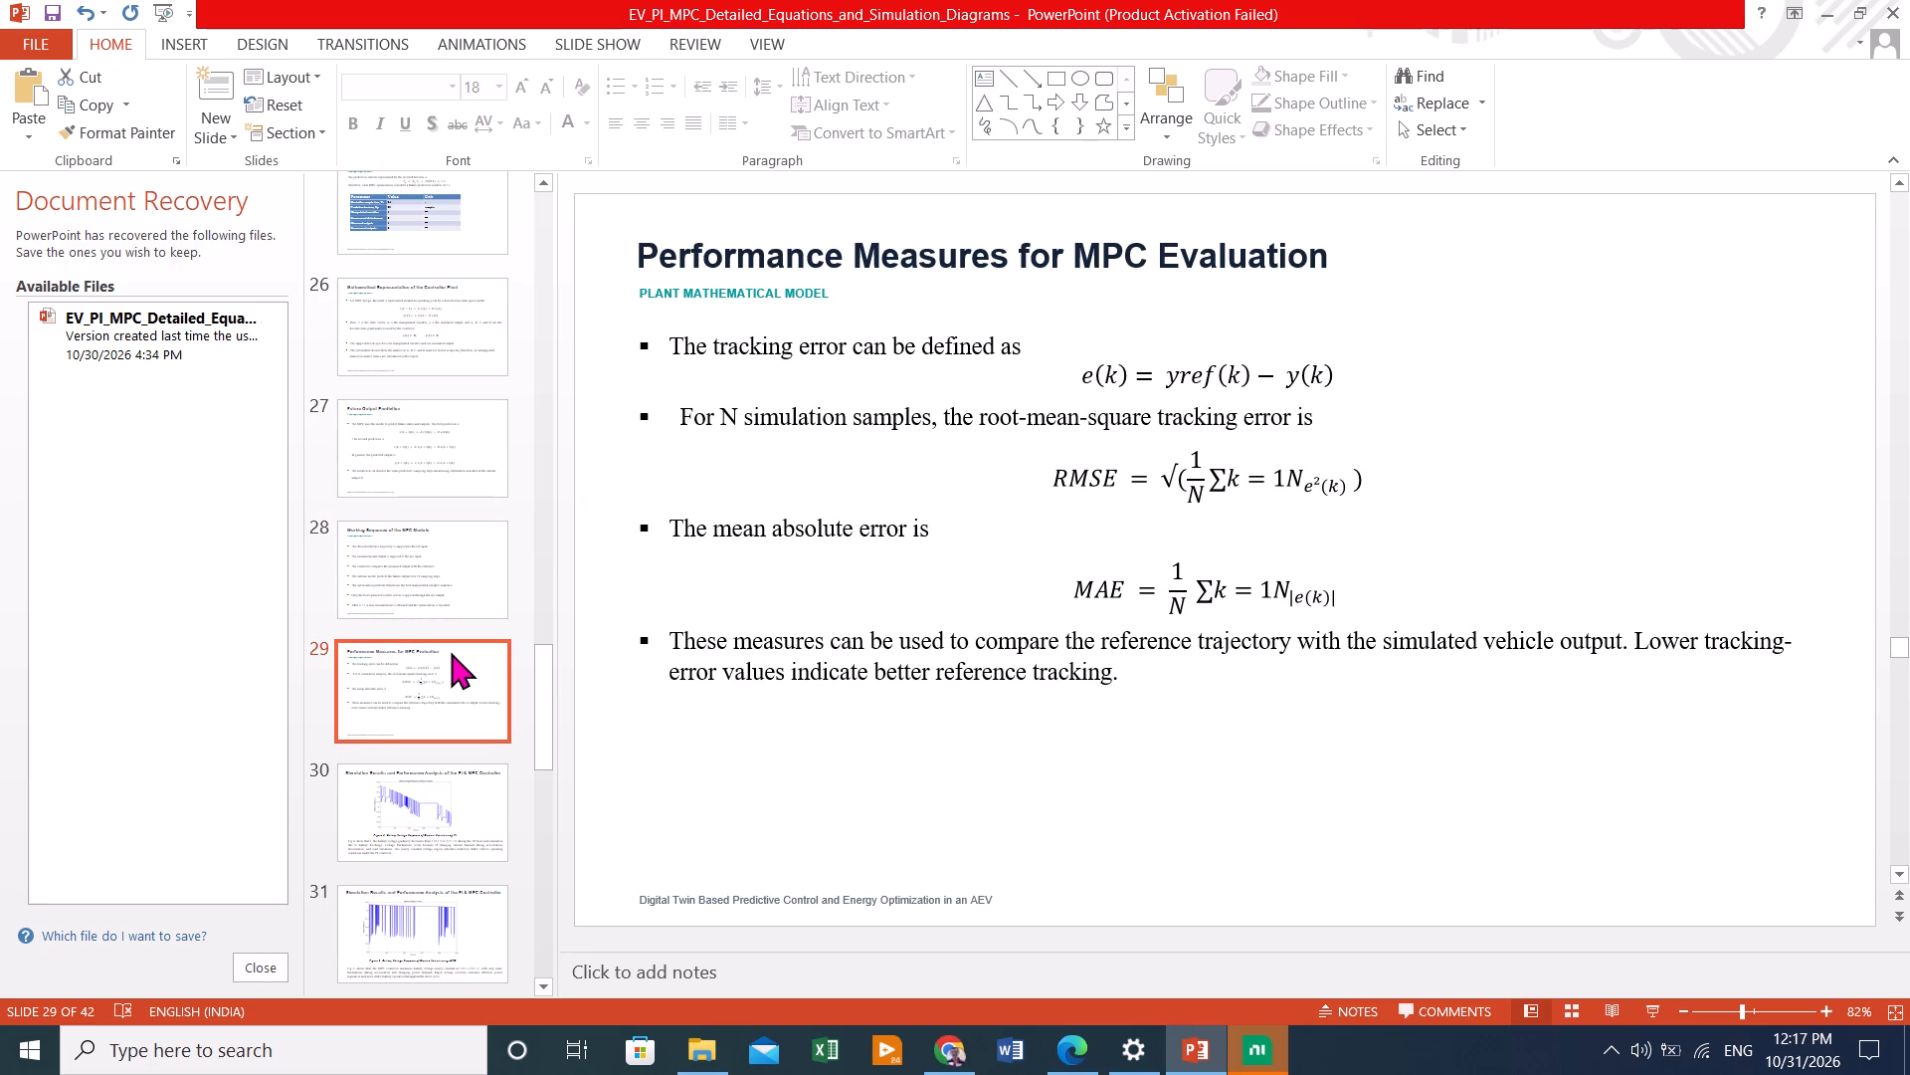
left_click(443, 589)
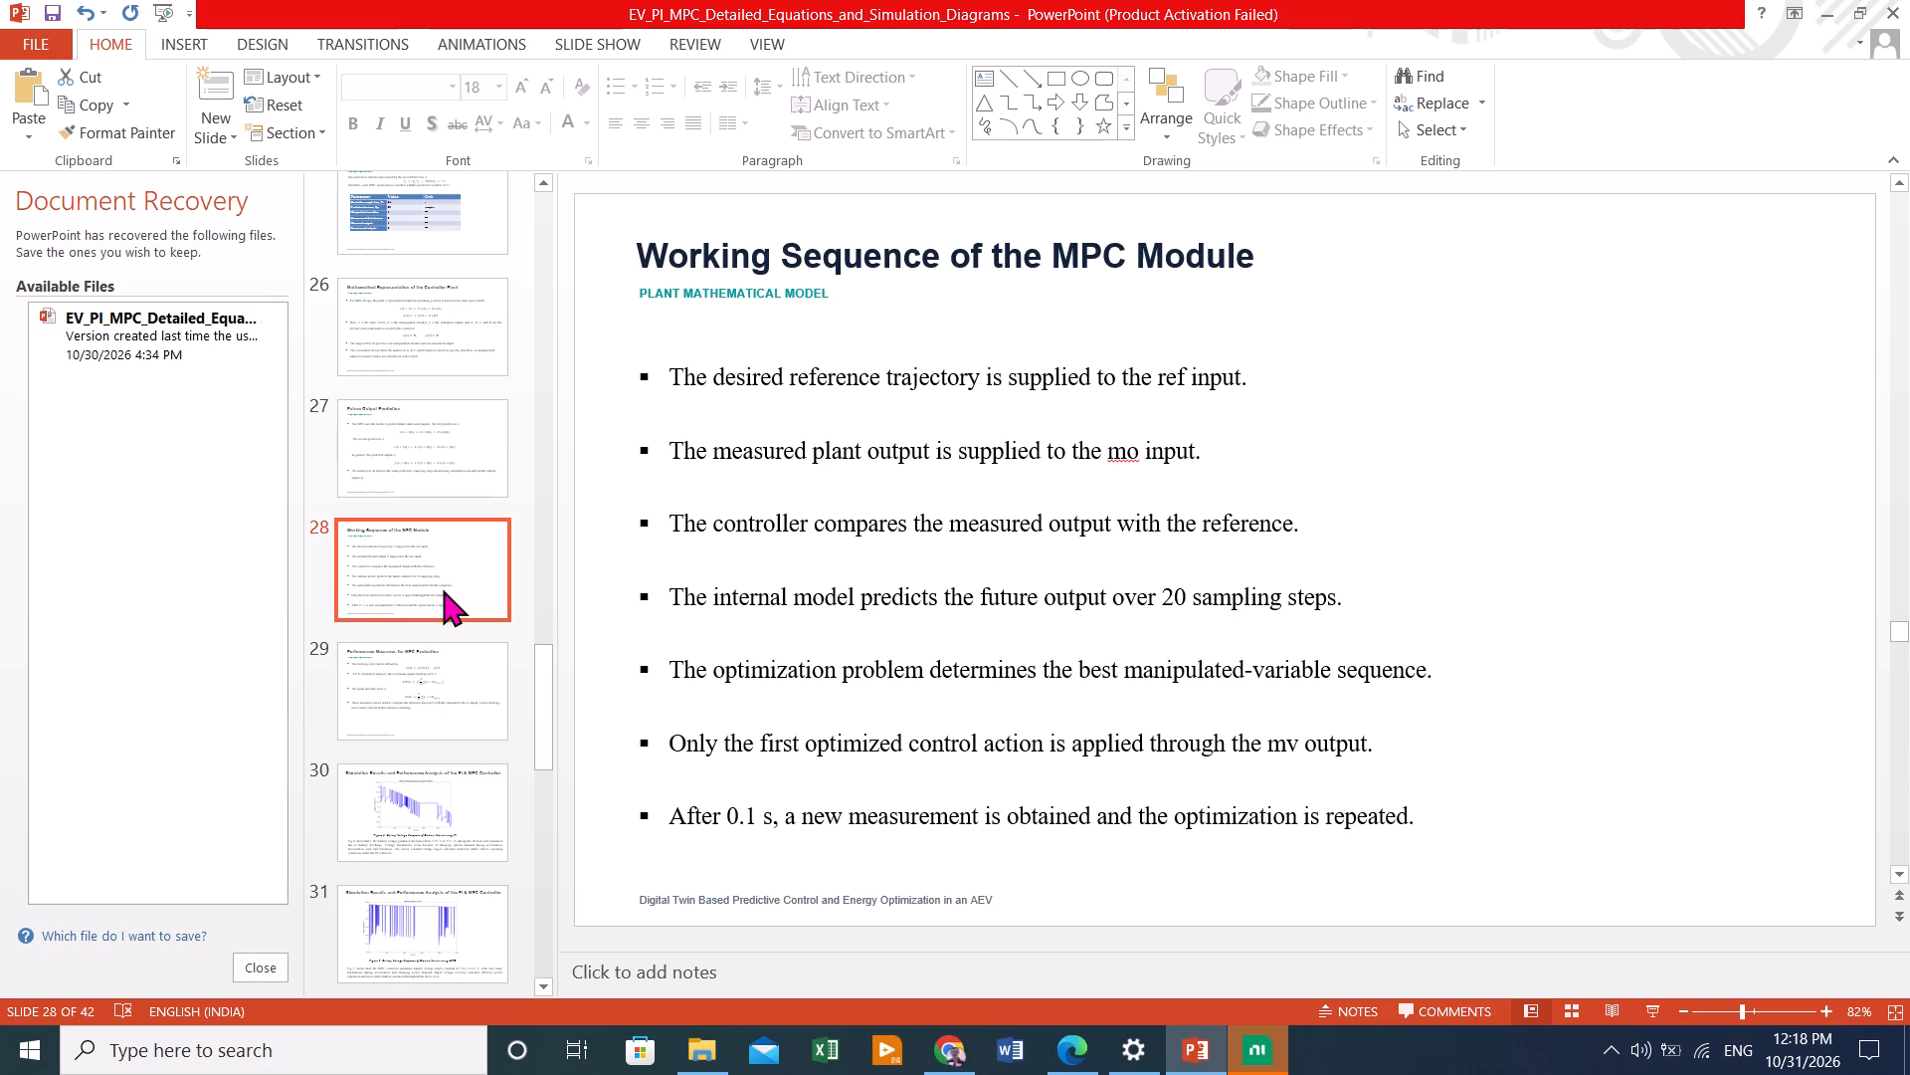
left_click(420, 675)
left_click(383, 564)
left_click(410, 666)
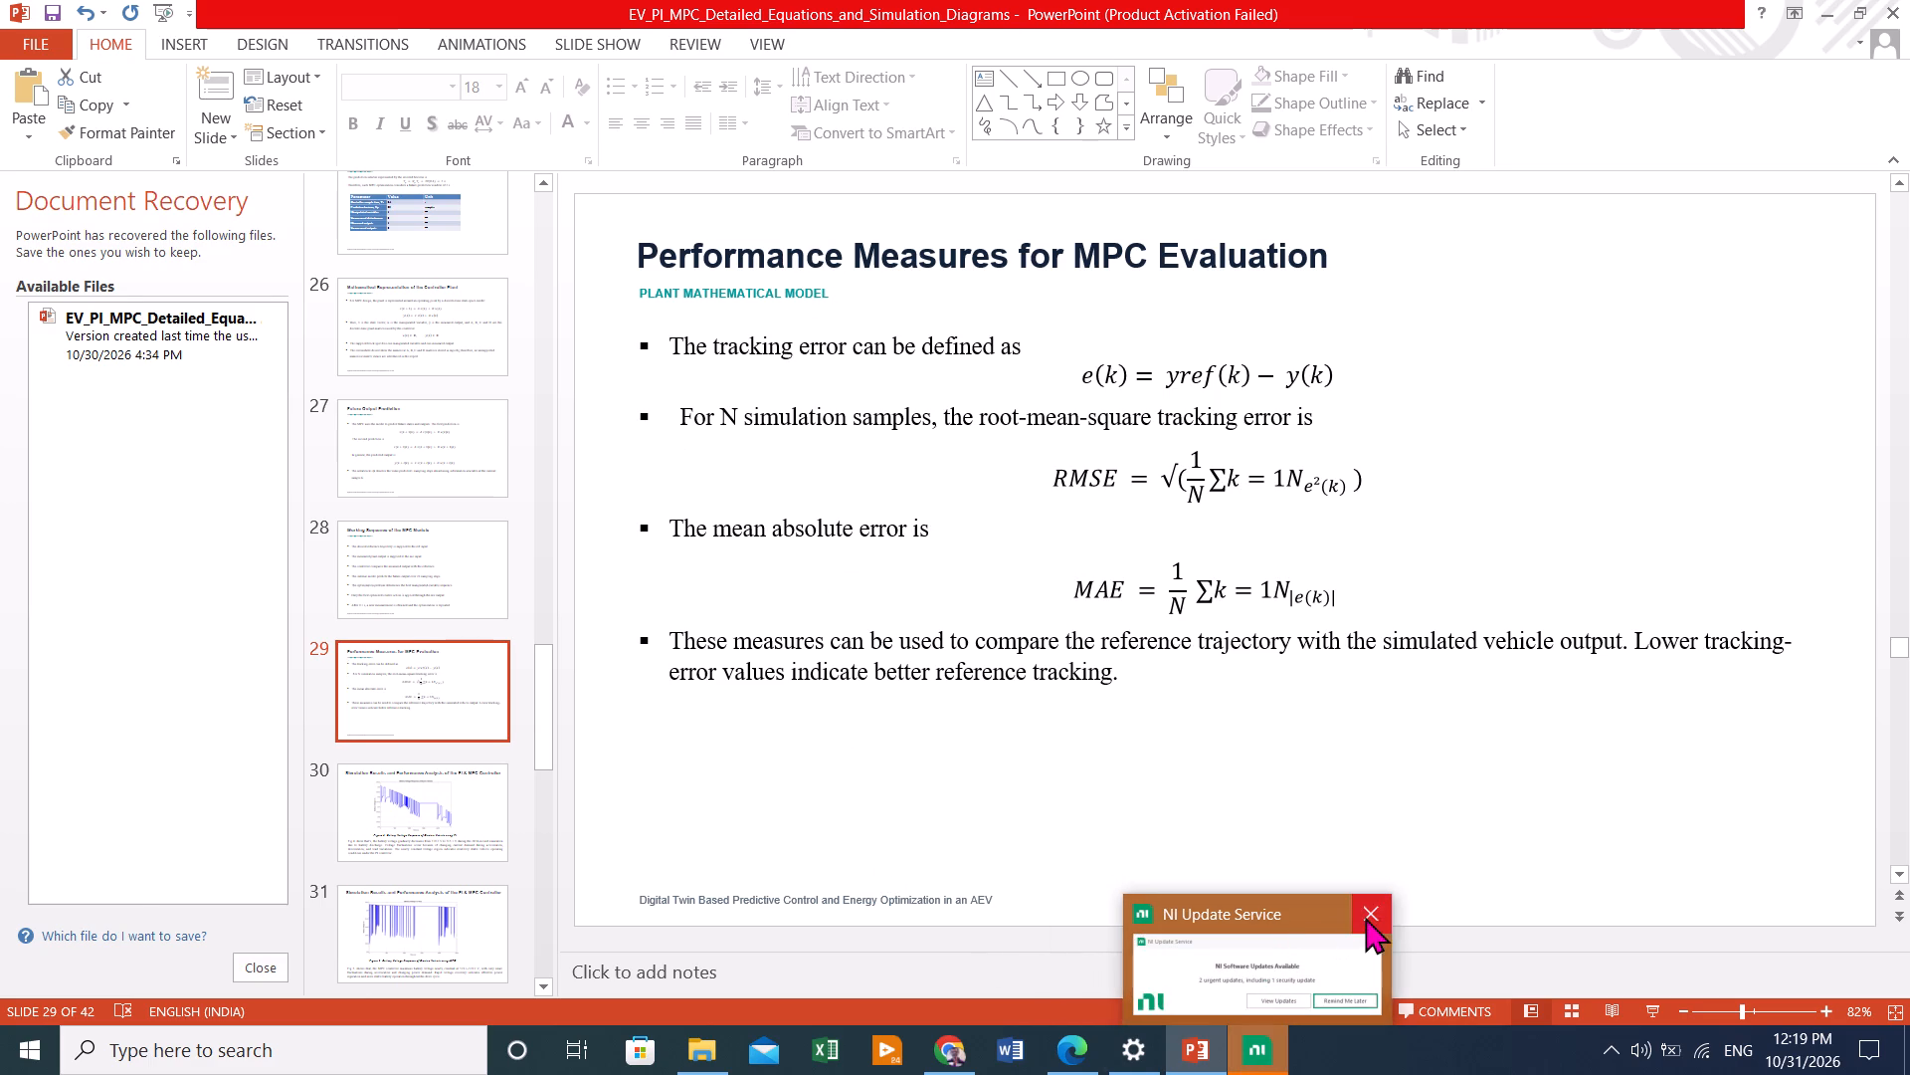
Close the NI Update Service window.
left_click(1365, 917)
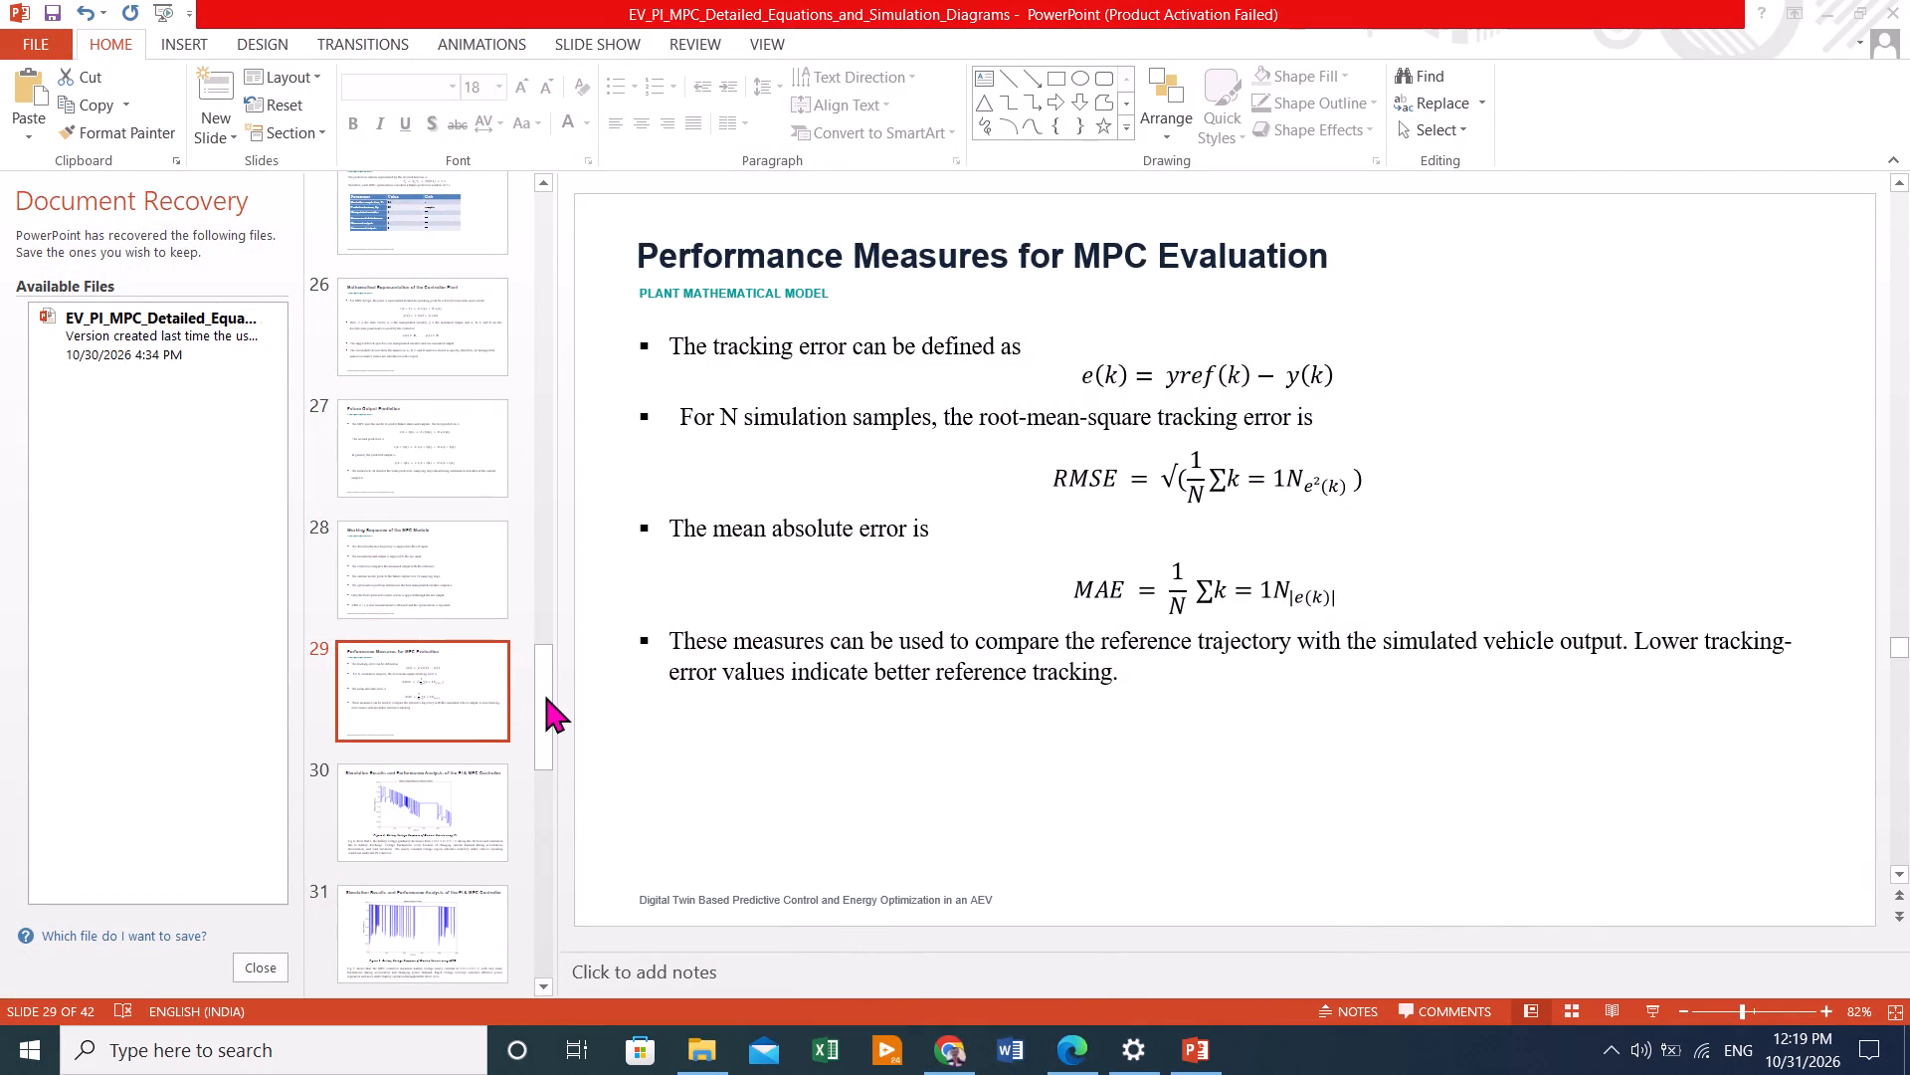
Look back through the slide thumbnails before slide 29, around slides 24 to 28.
left_click_drag(545, 696, 549, 652)
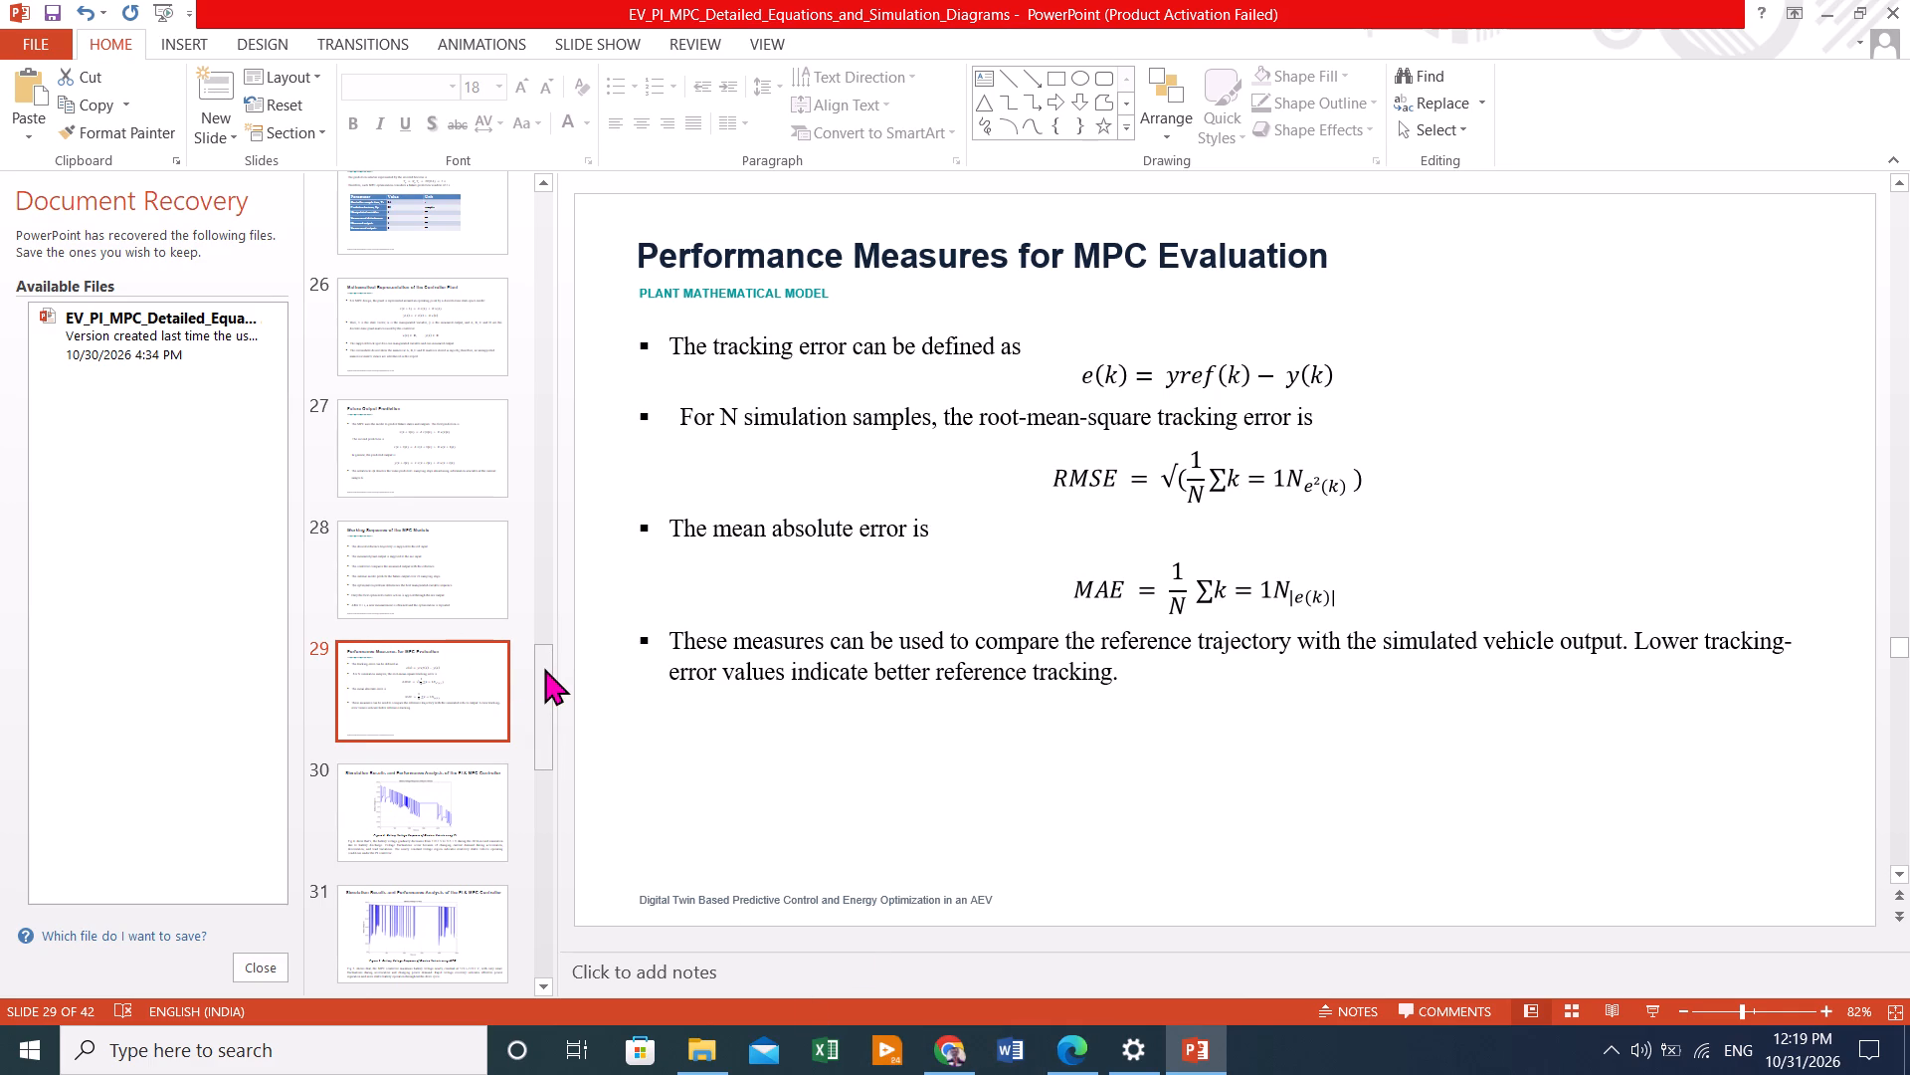
left_click_drag(544, 668, 571, 635)
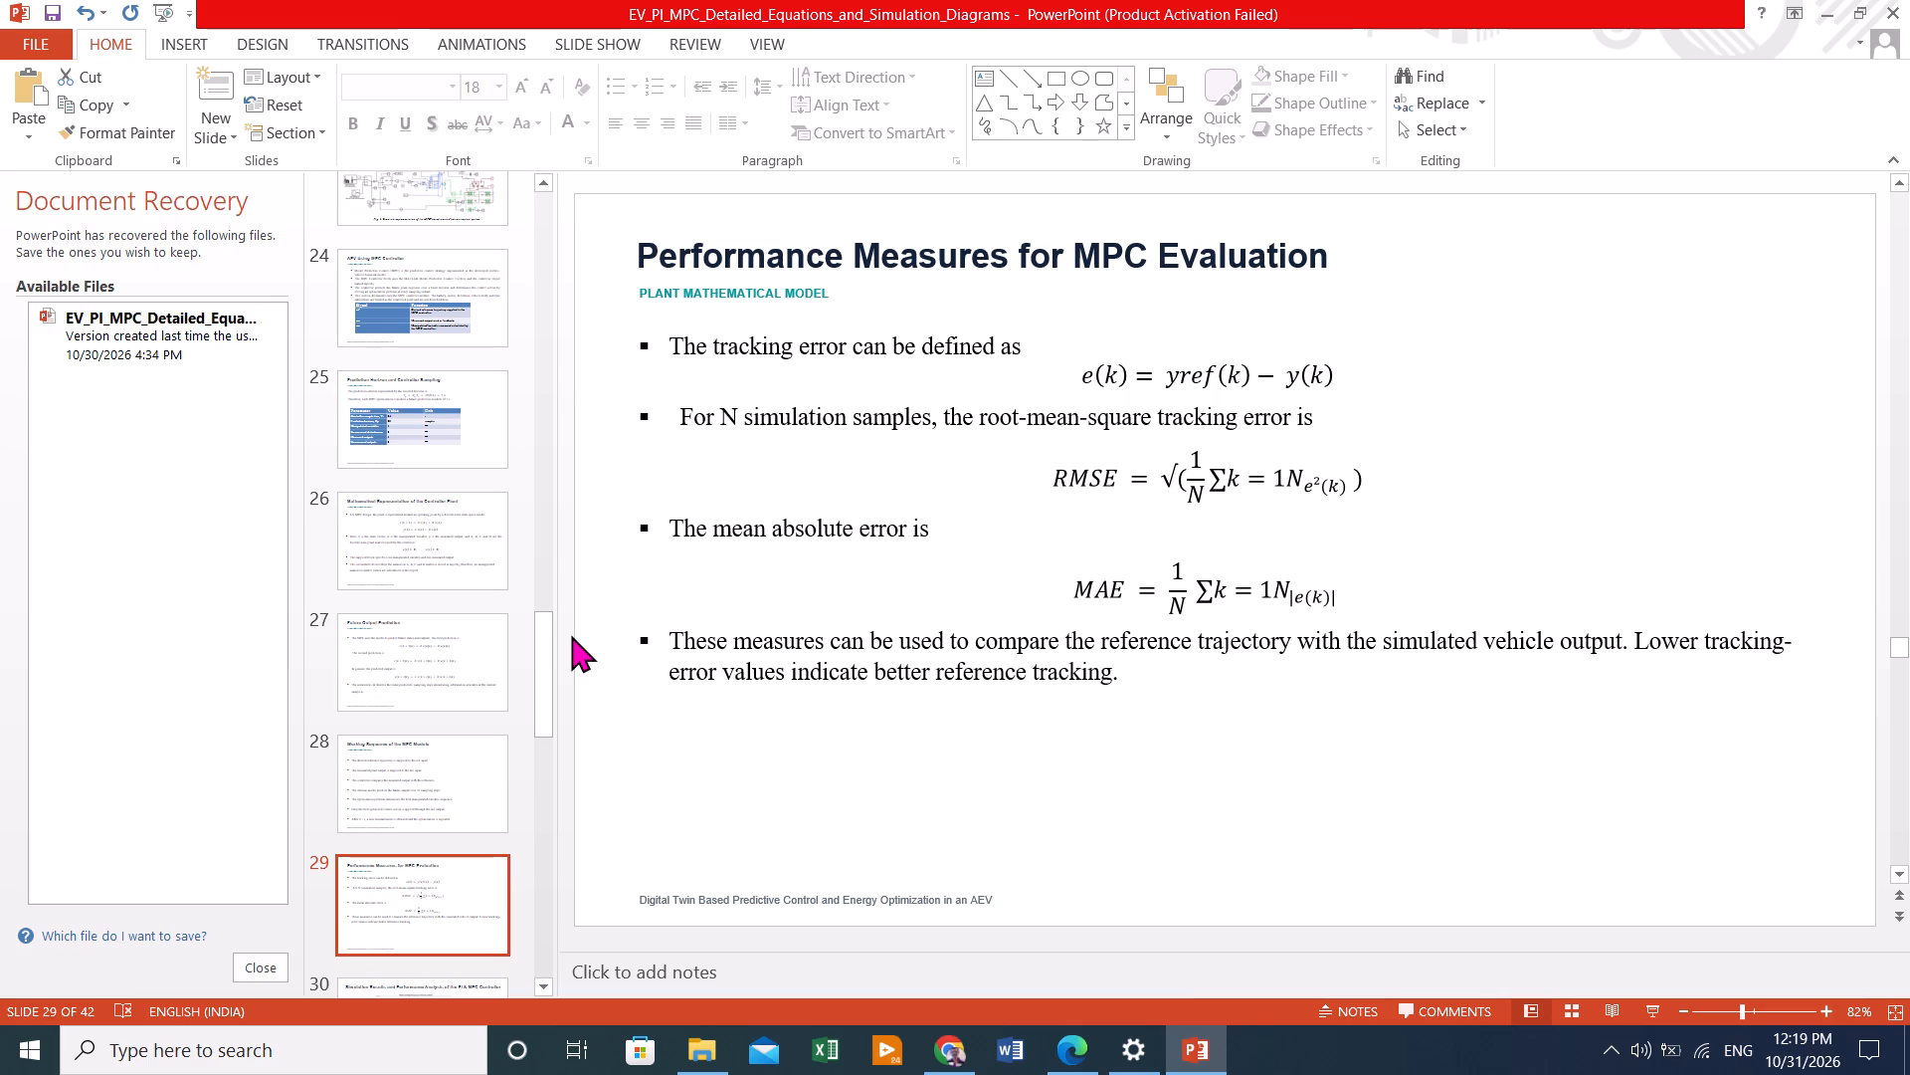
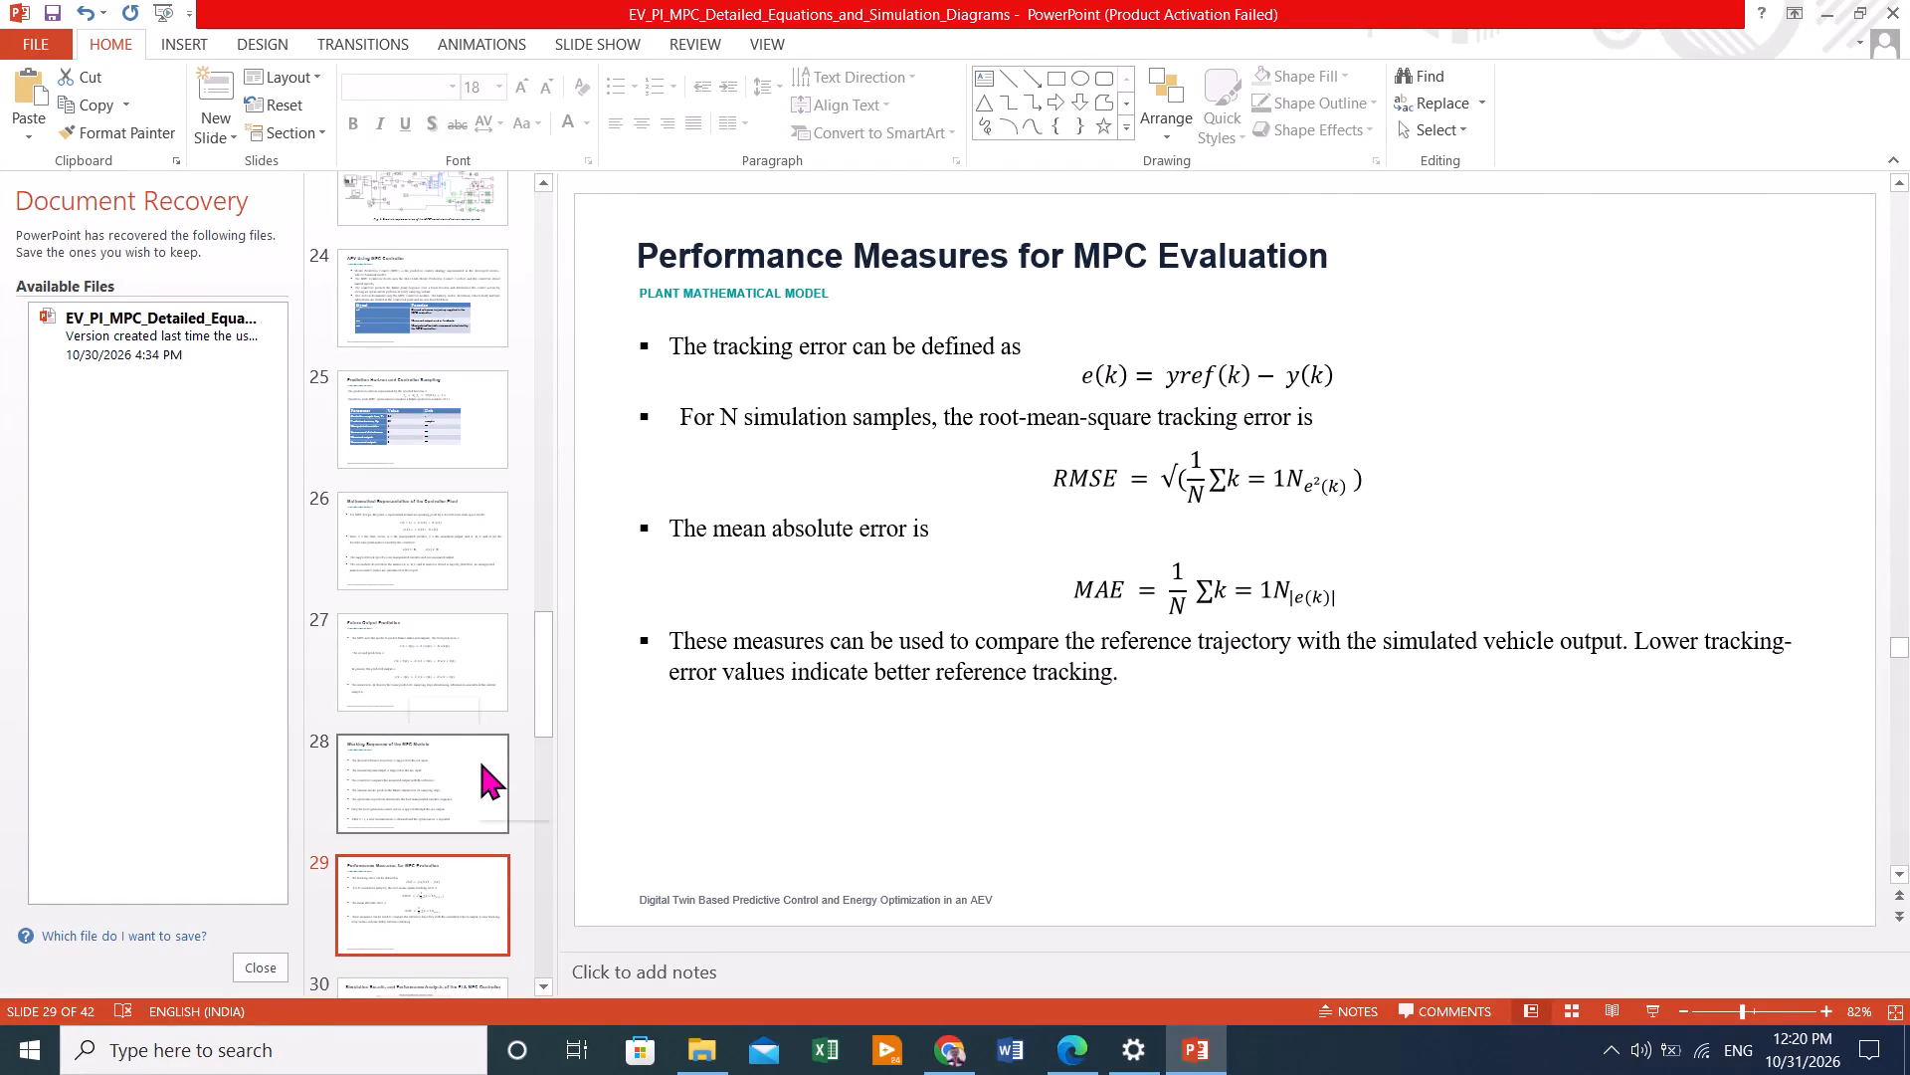
Review slide 28 on the MPC working sequence and slide 29 on performance measures, going back and forth between them.
left_click(480, 762)
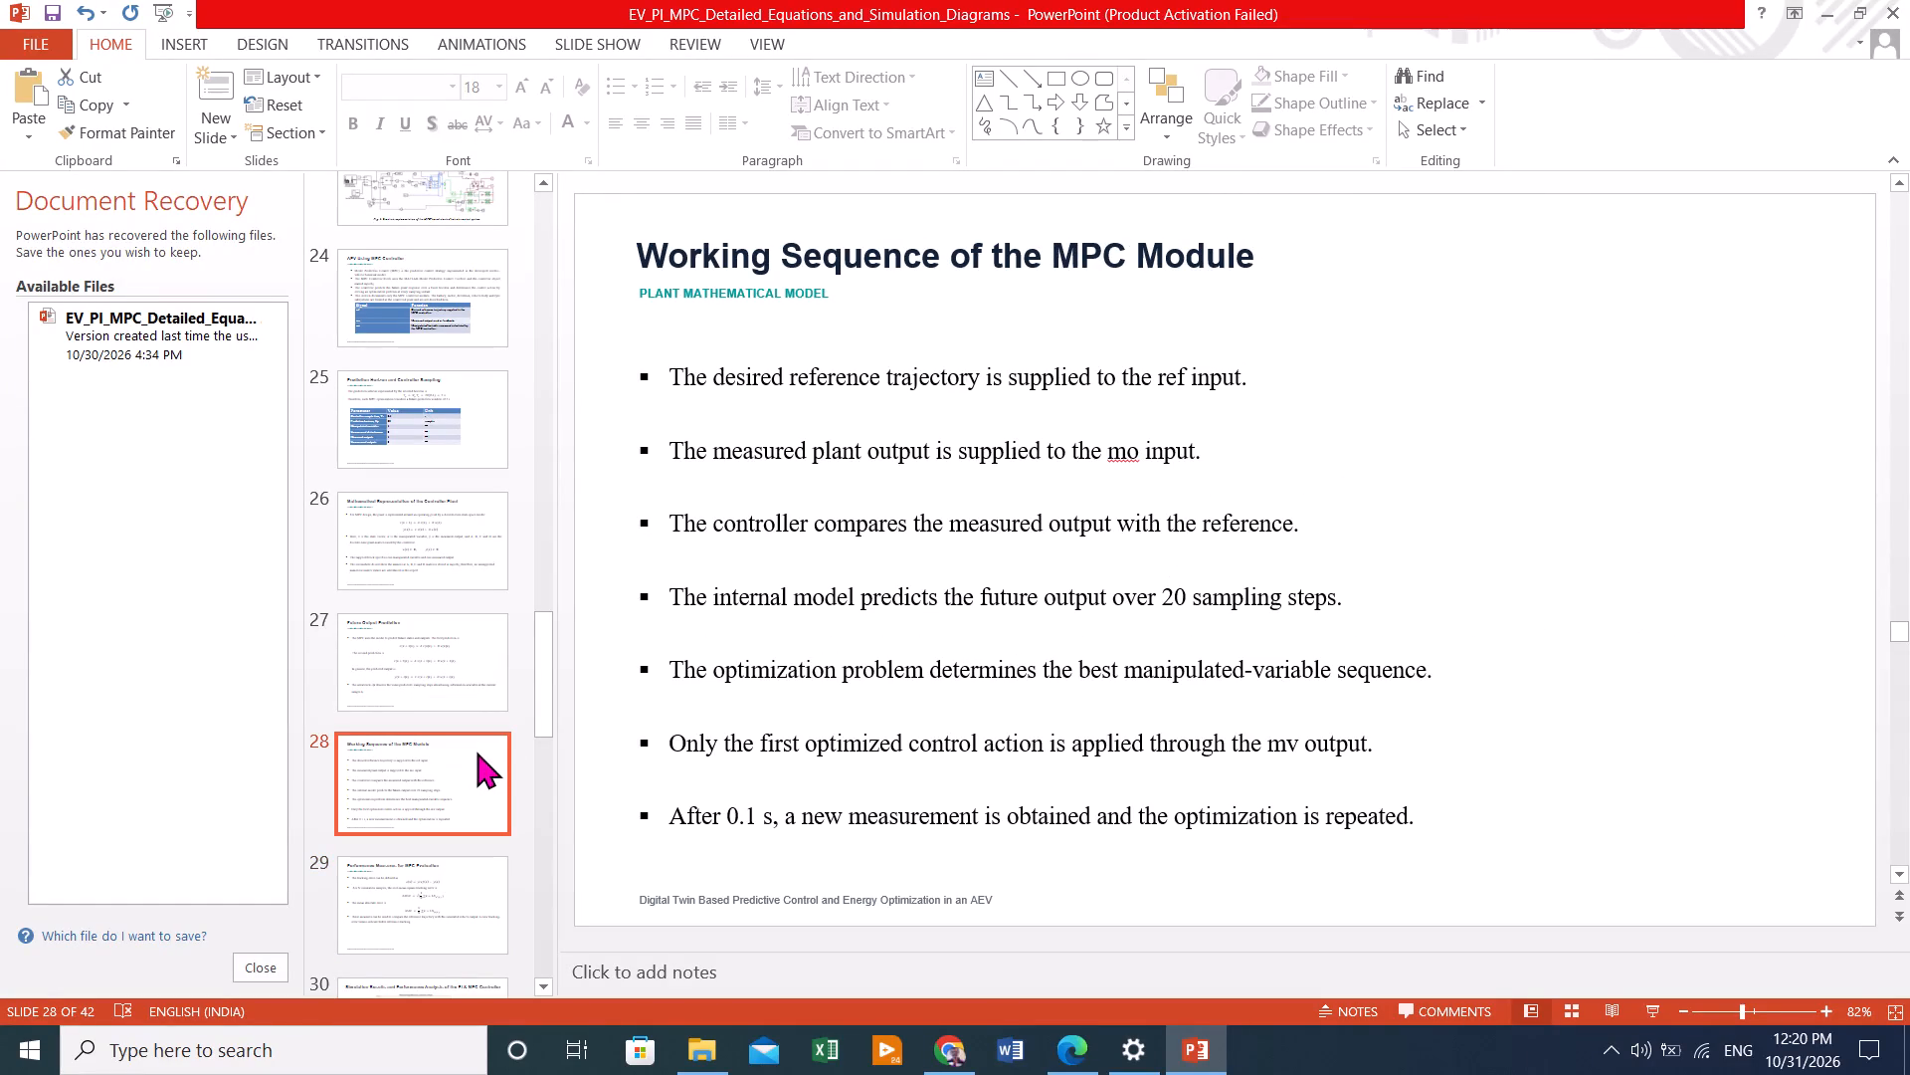
left_click(477, 882)
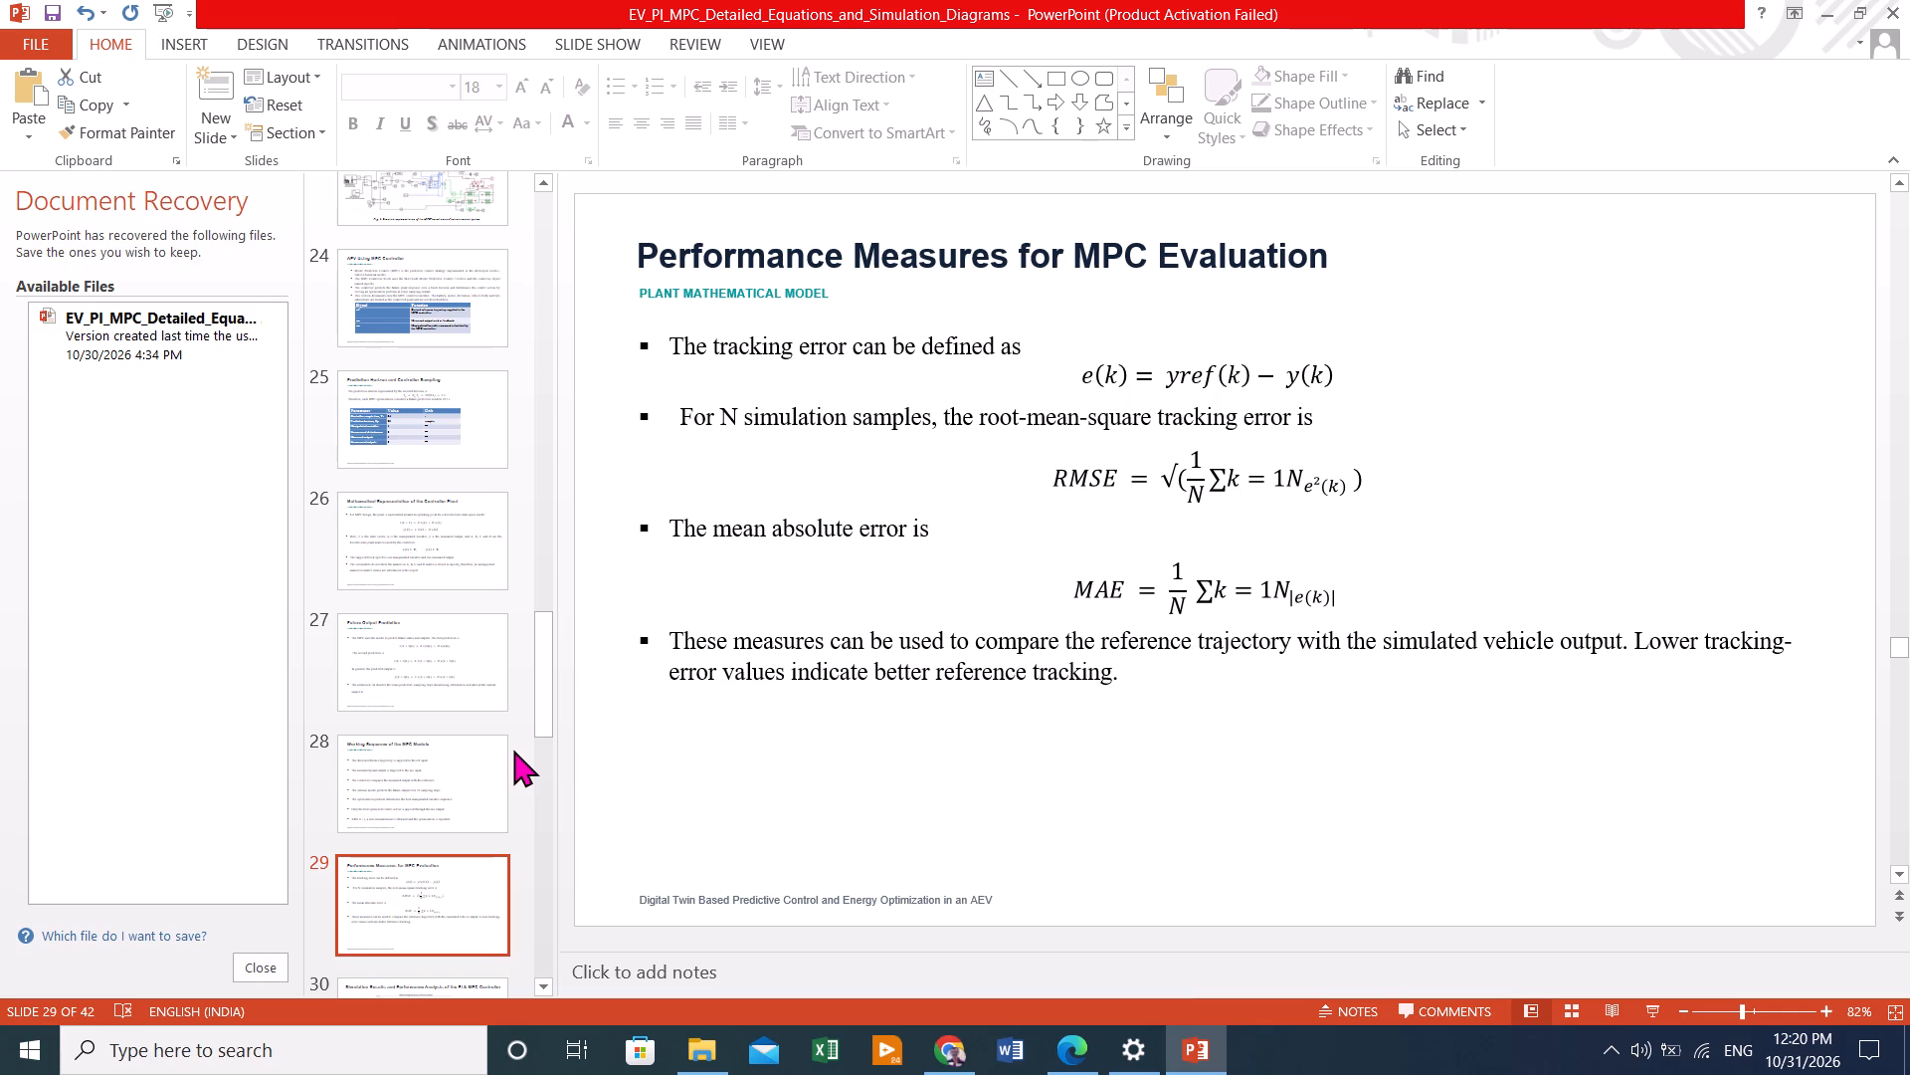
left_click(481, 796)
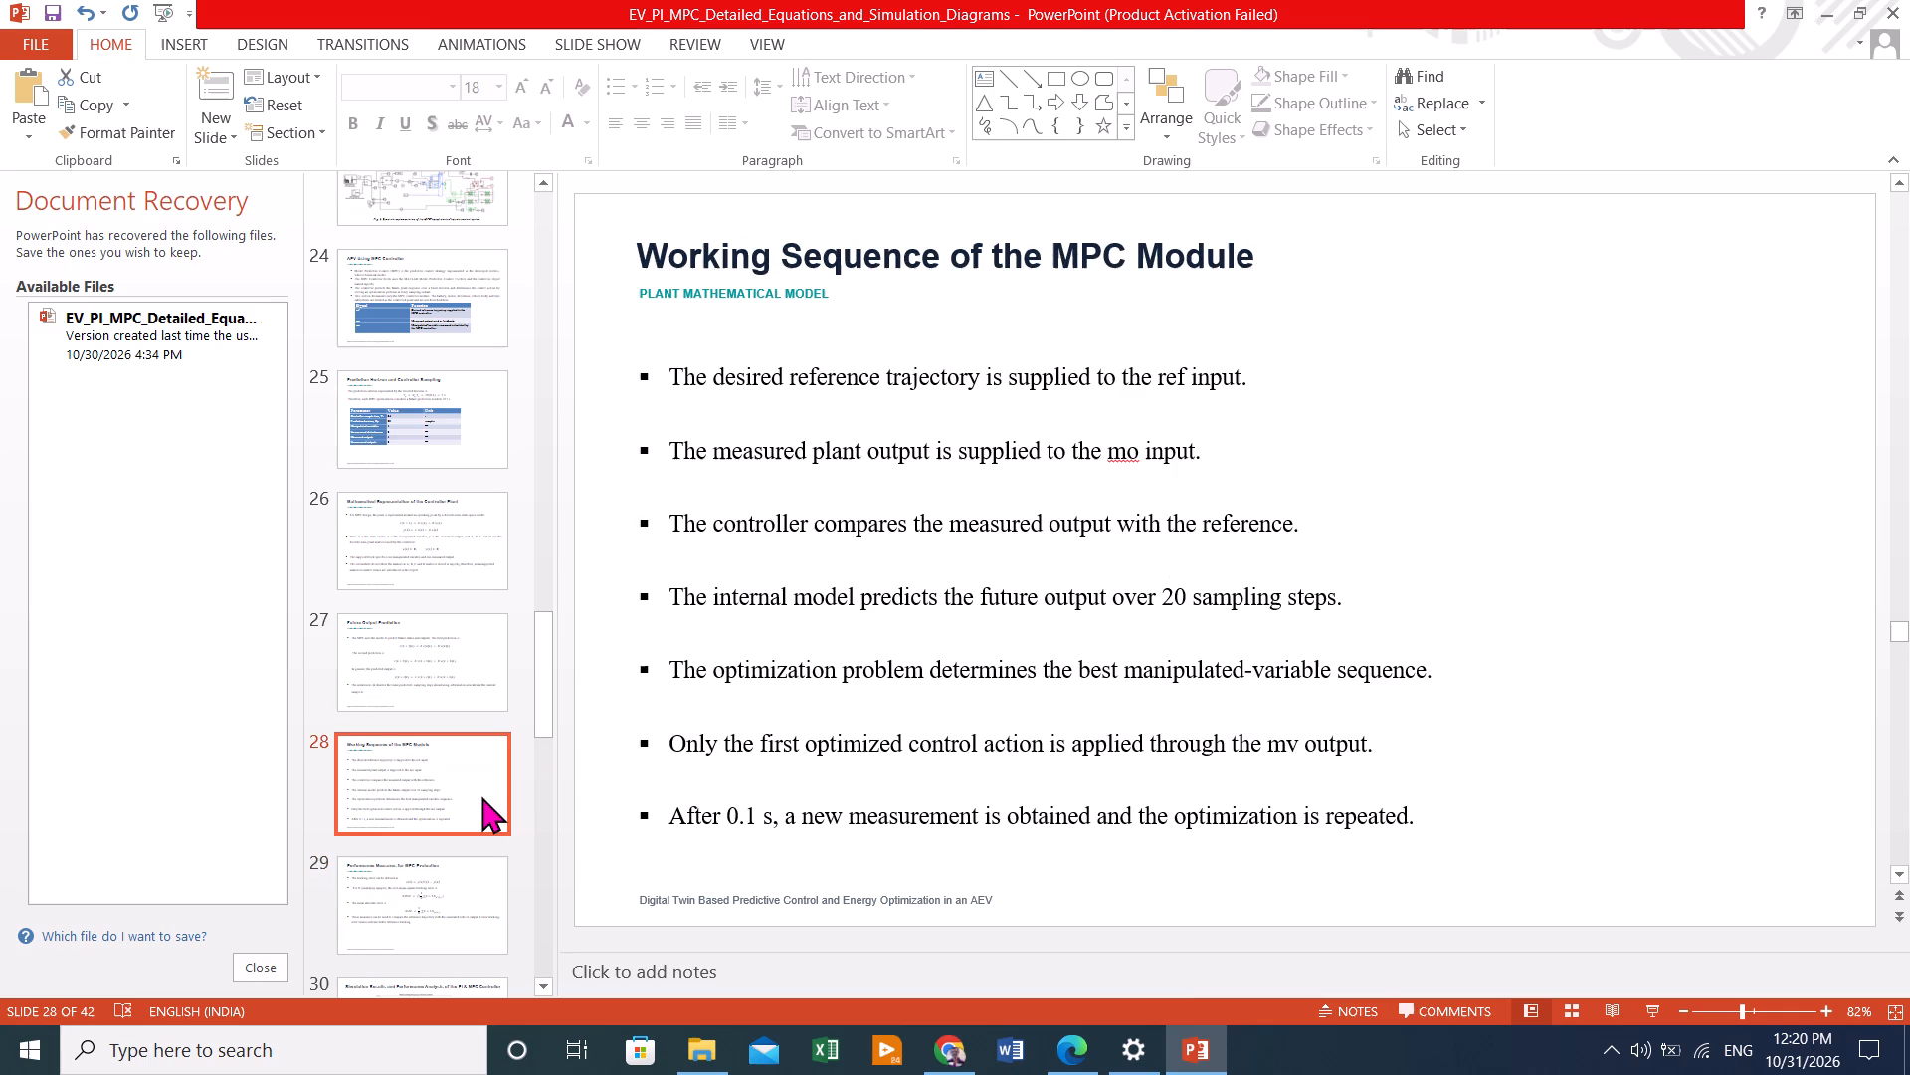
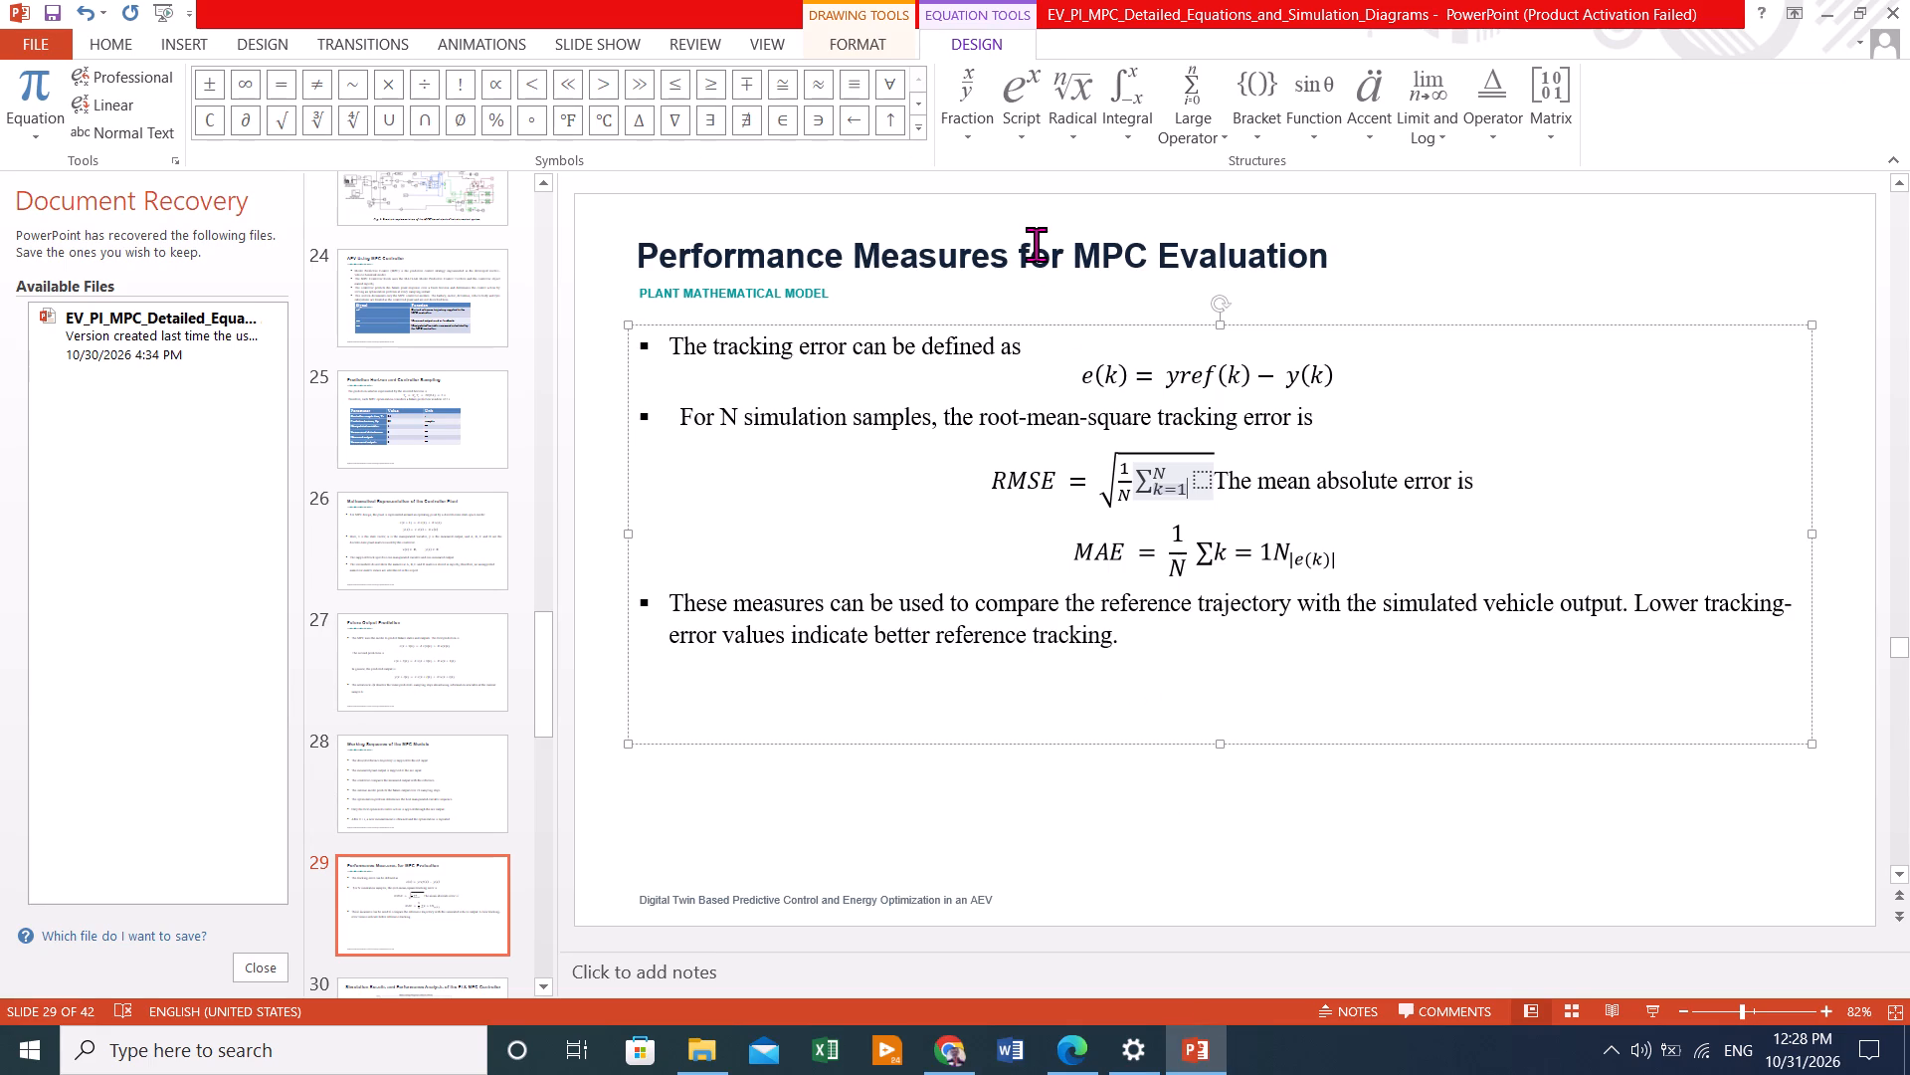
left_click(1201, 483)
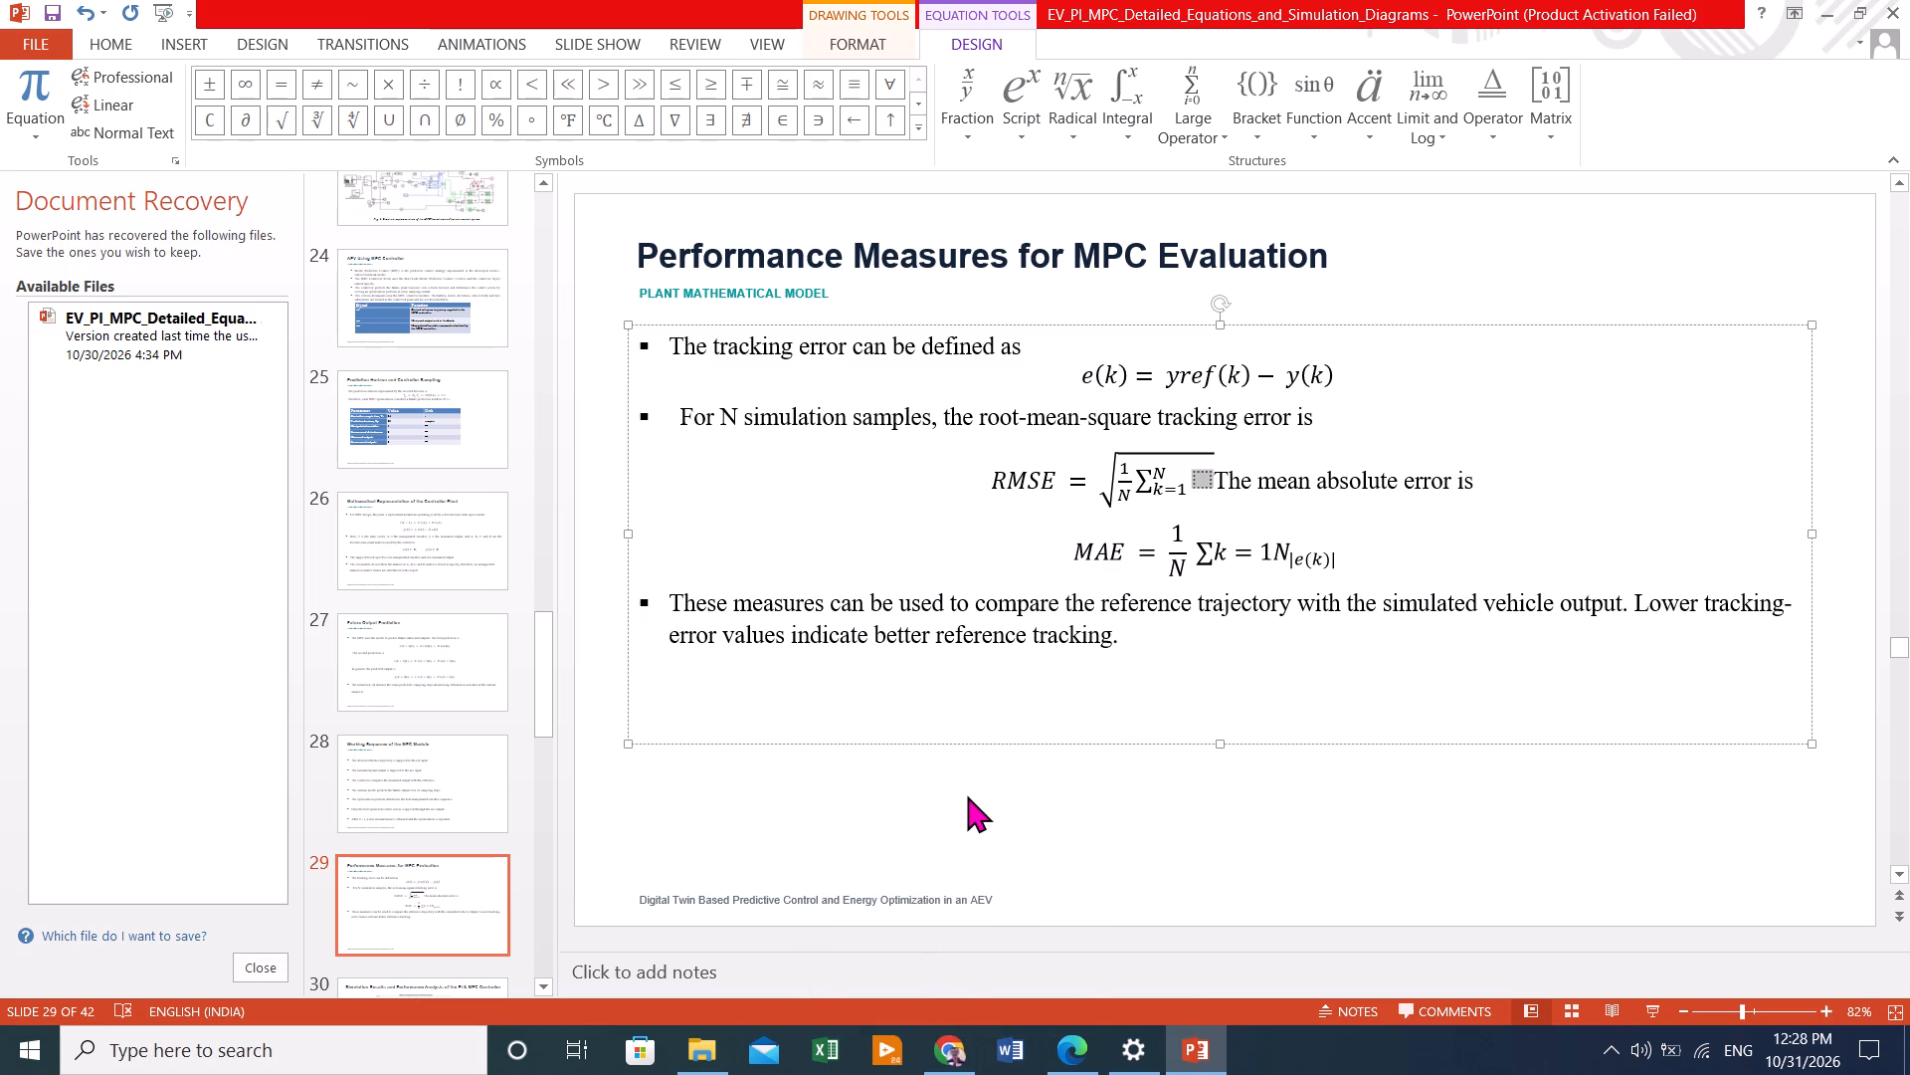
left_click(1028, 133)
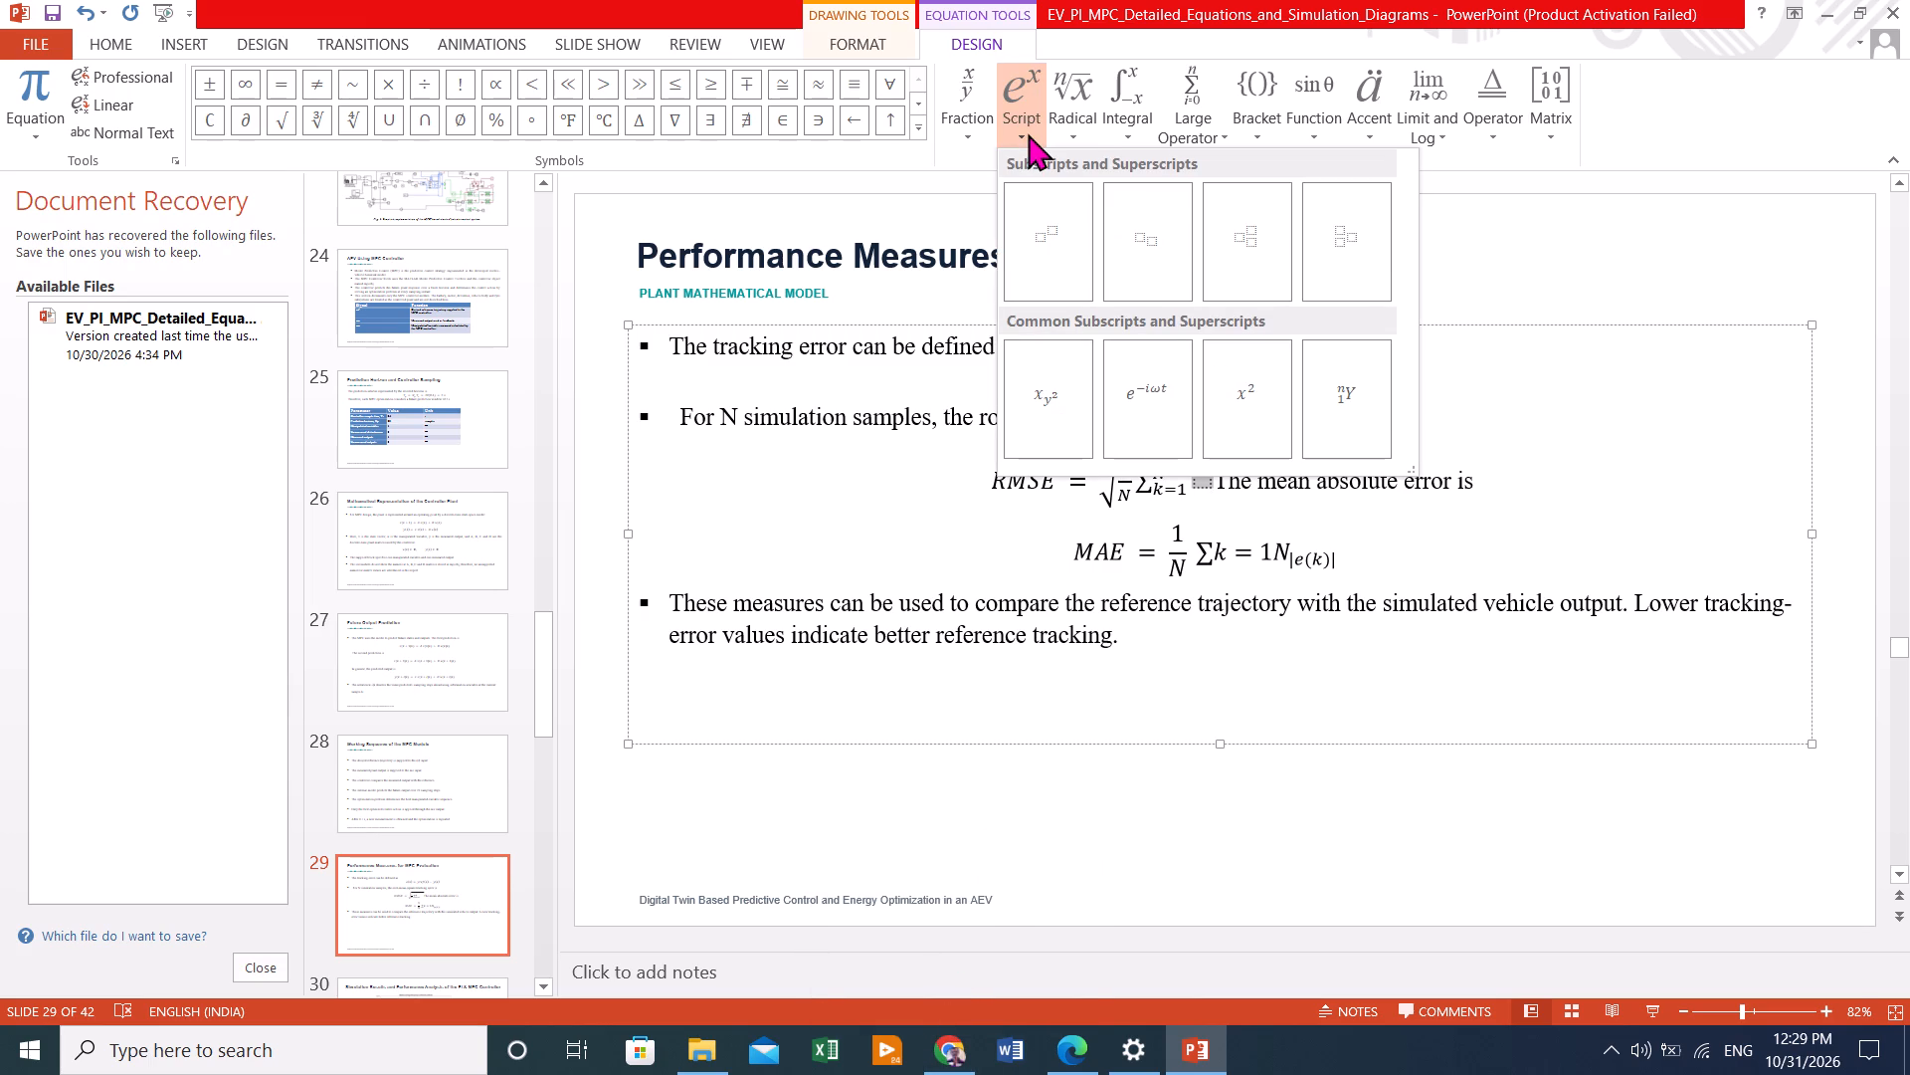
left_click(1054, 242)
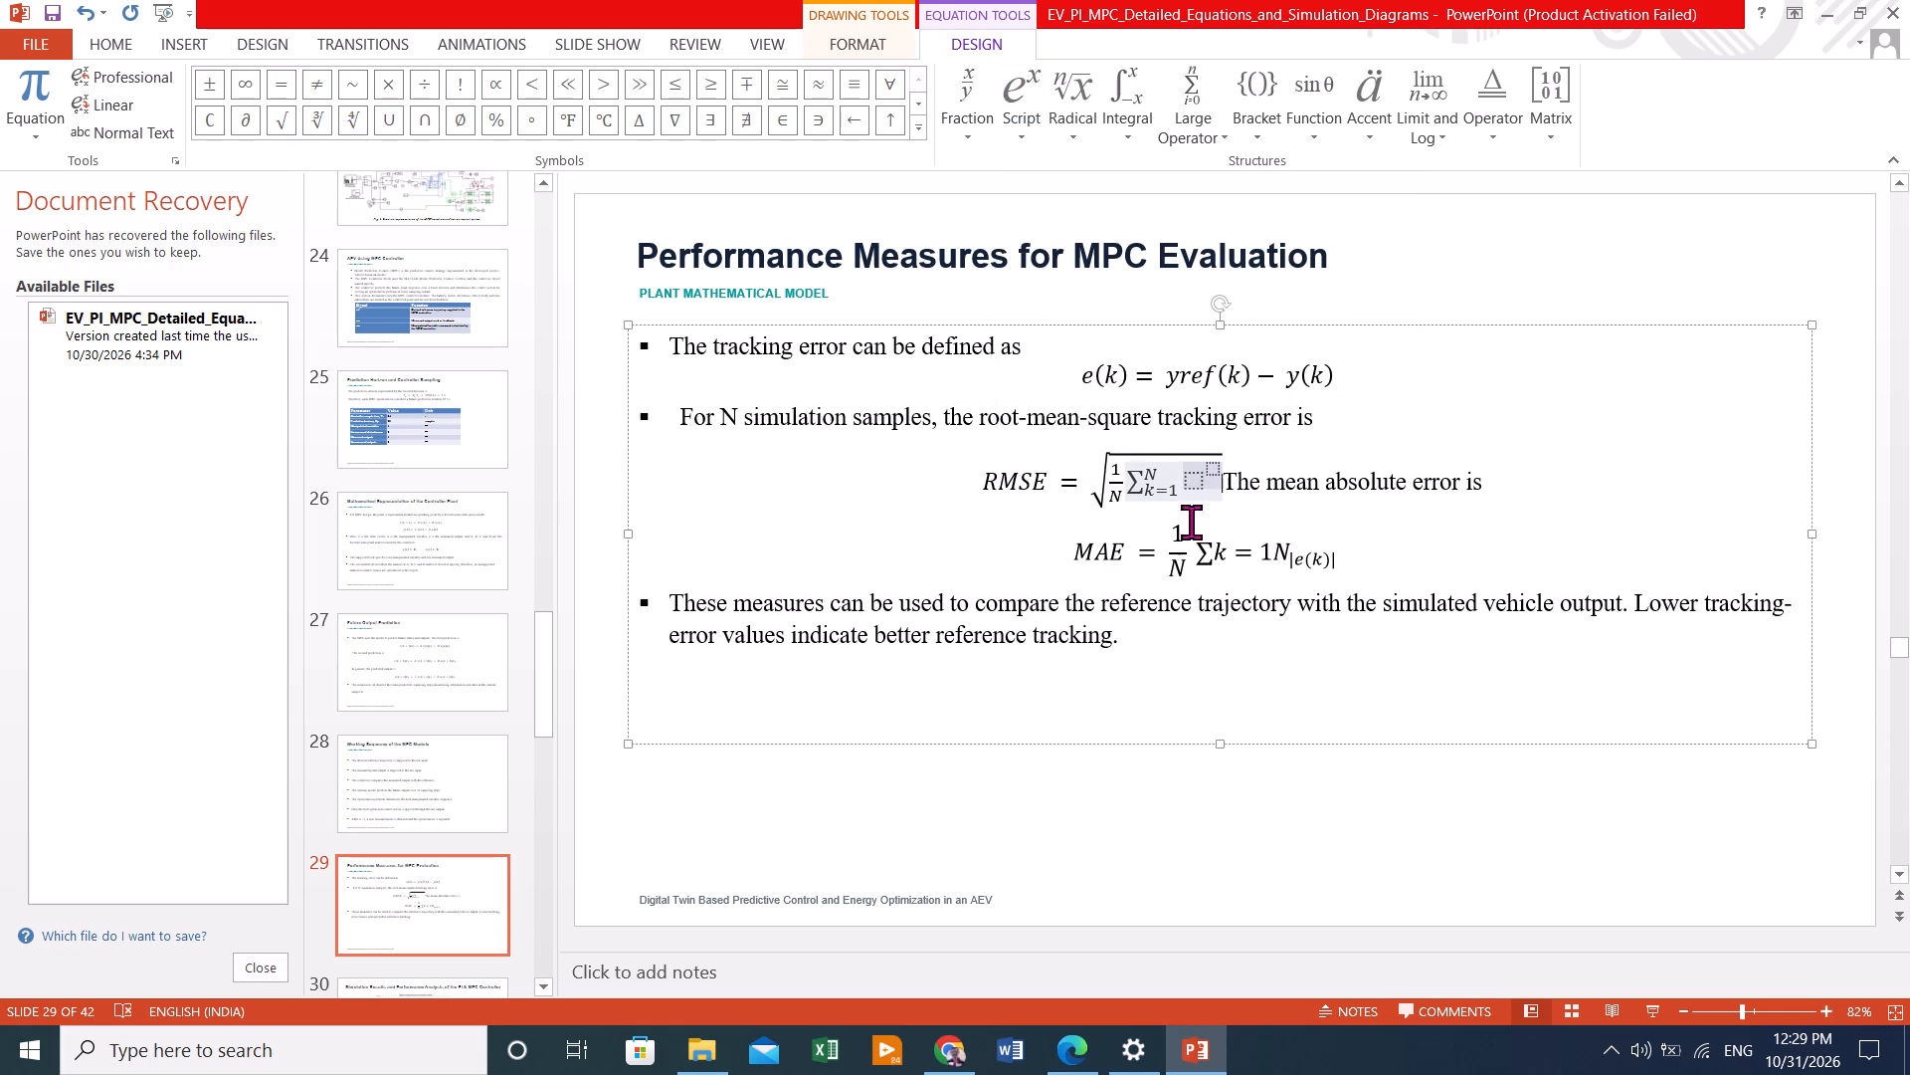
Fill the superscript structure with base e(k) and exponent 2, checking ChatGPT's Equation 2.
left_click(1198, 491)
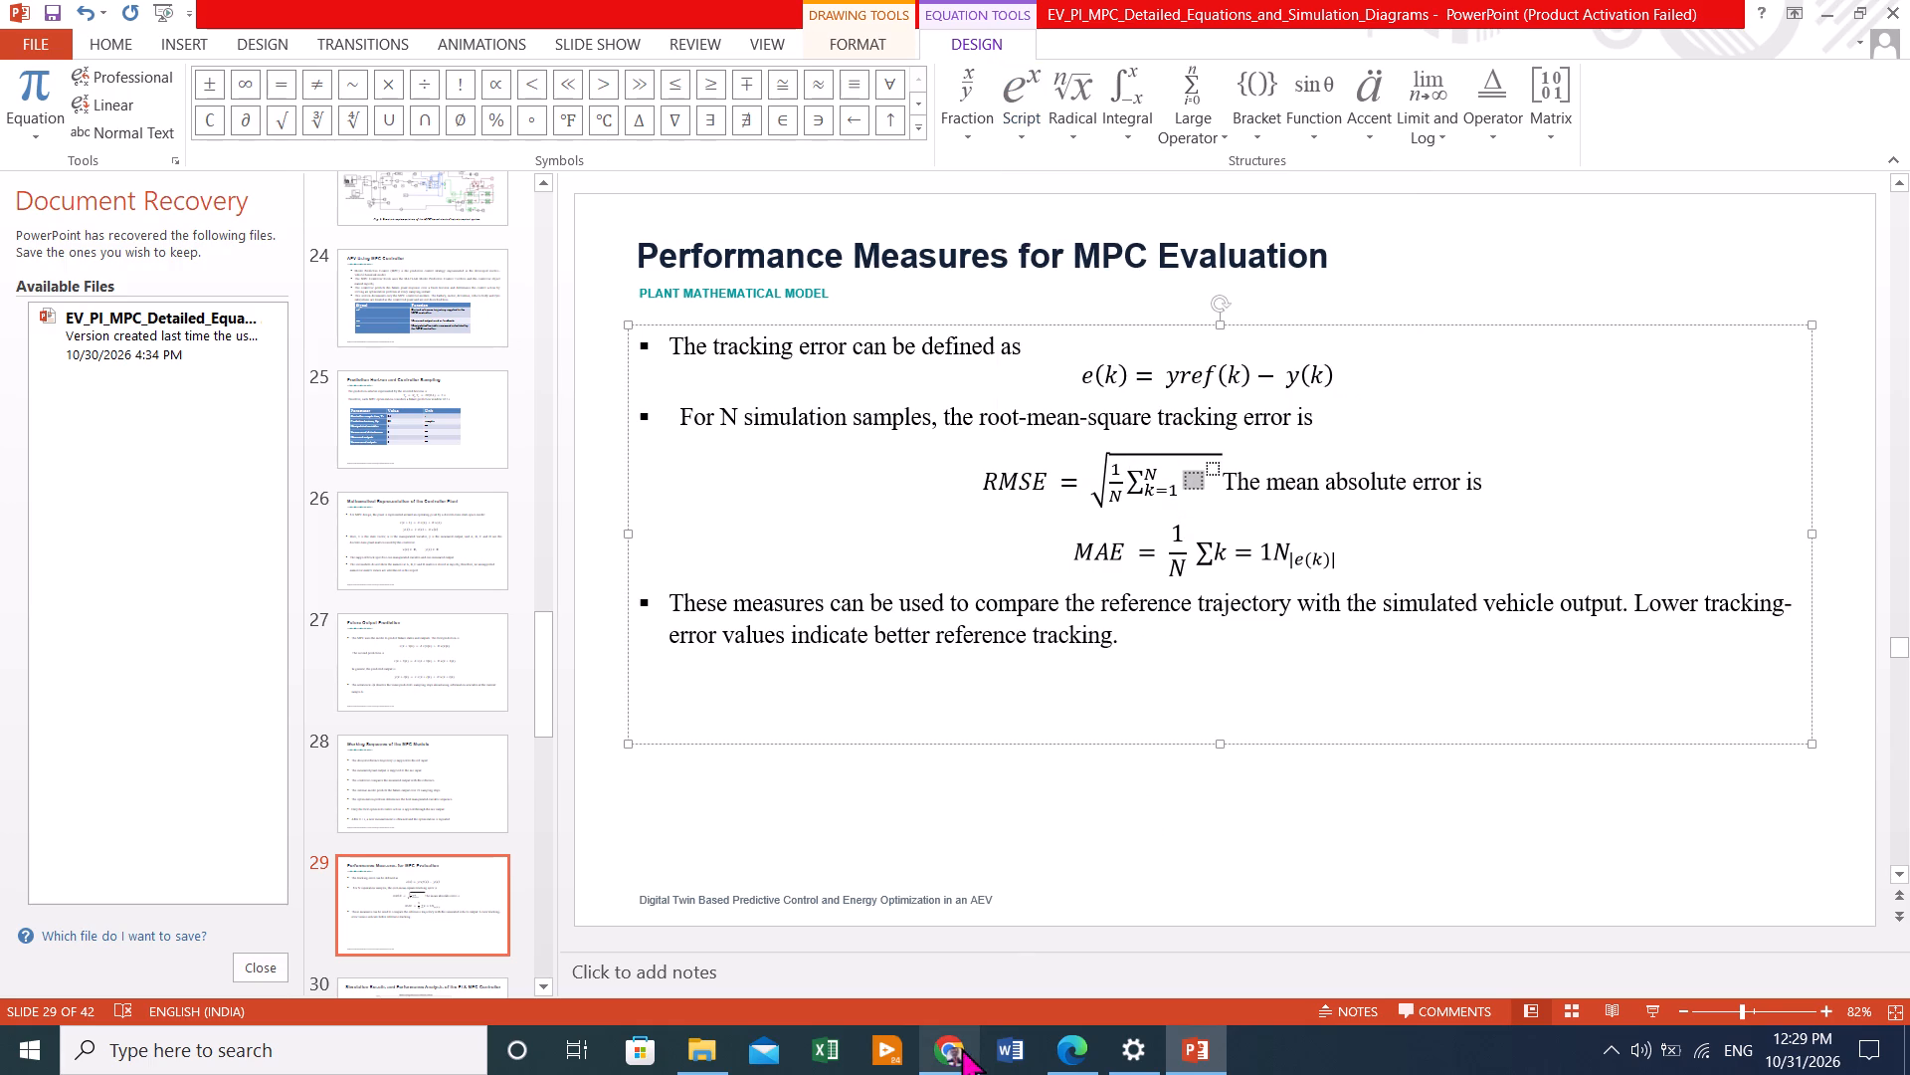
left_click(960, 1059)
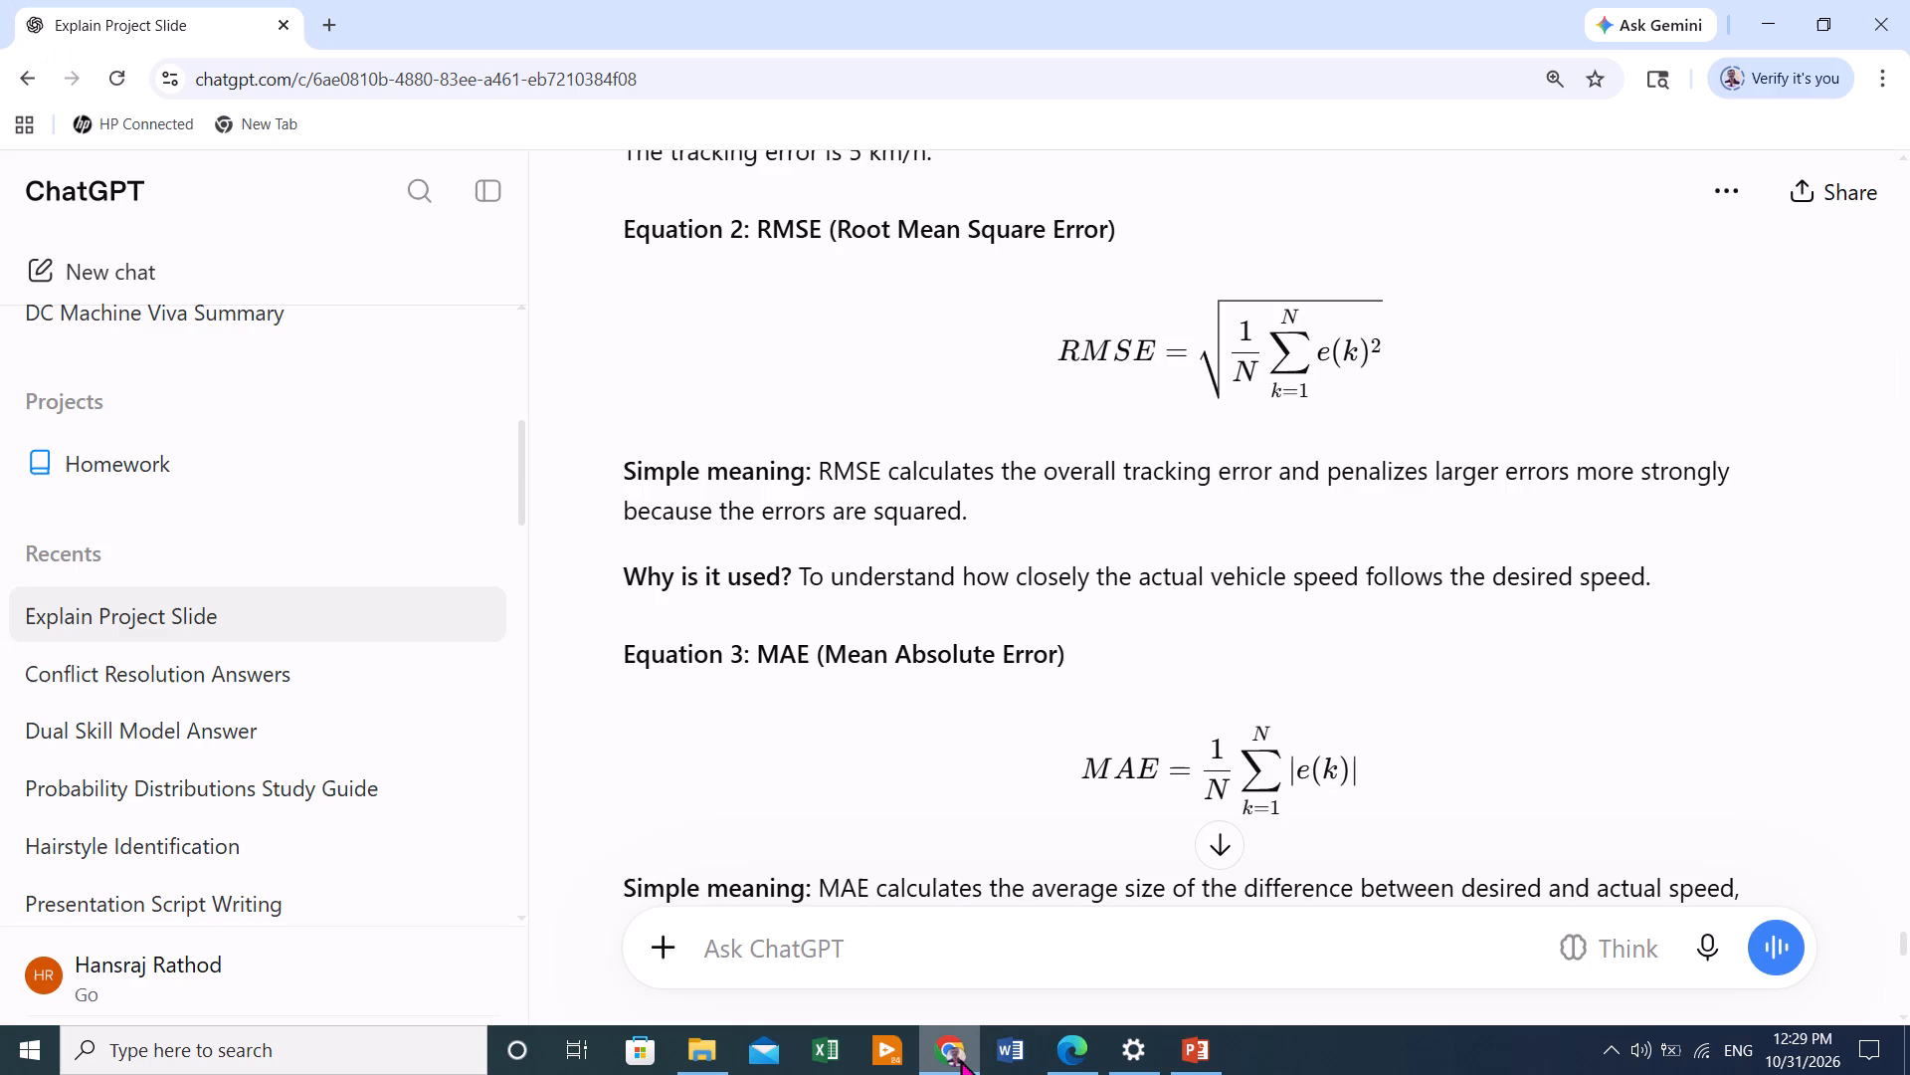
left_click(1187, 1055)
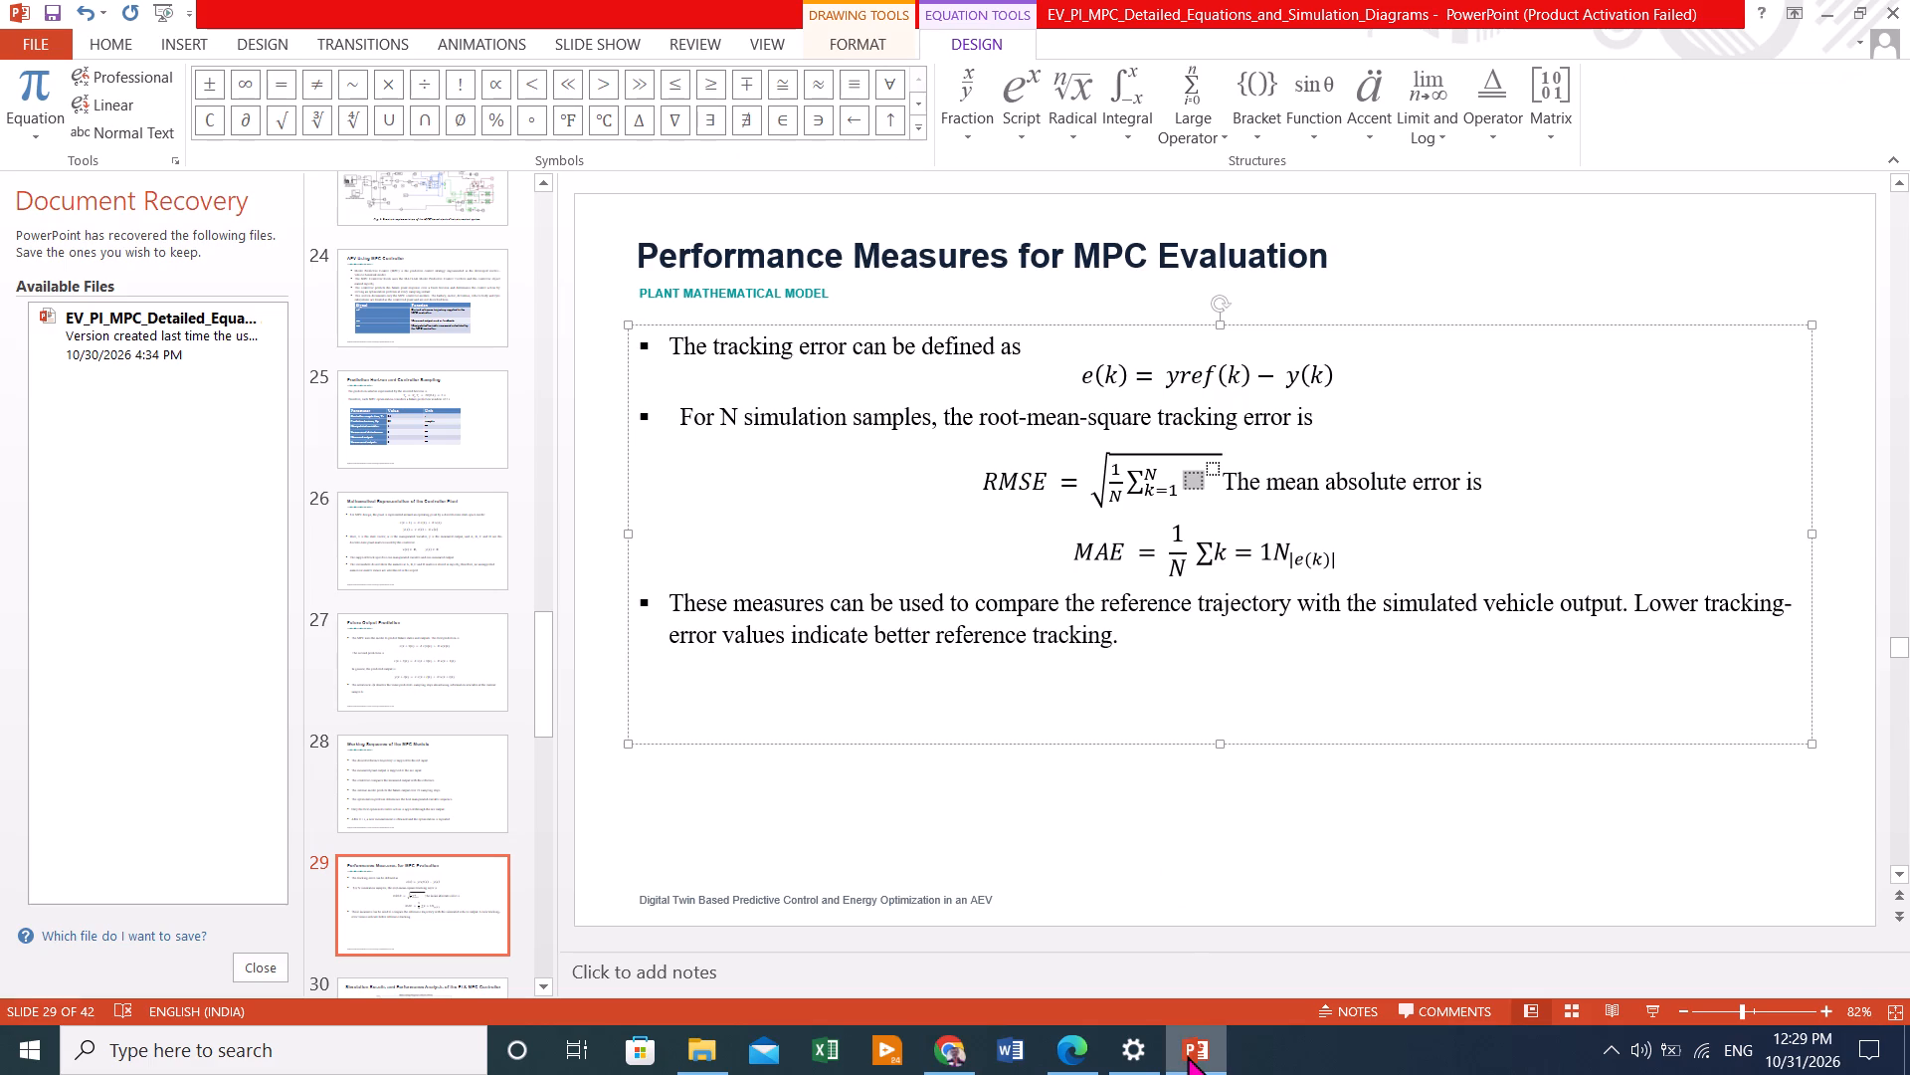
key("e")
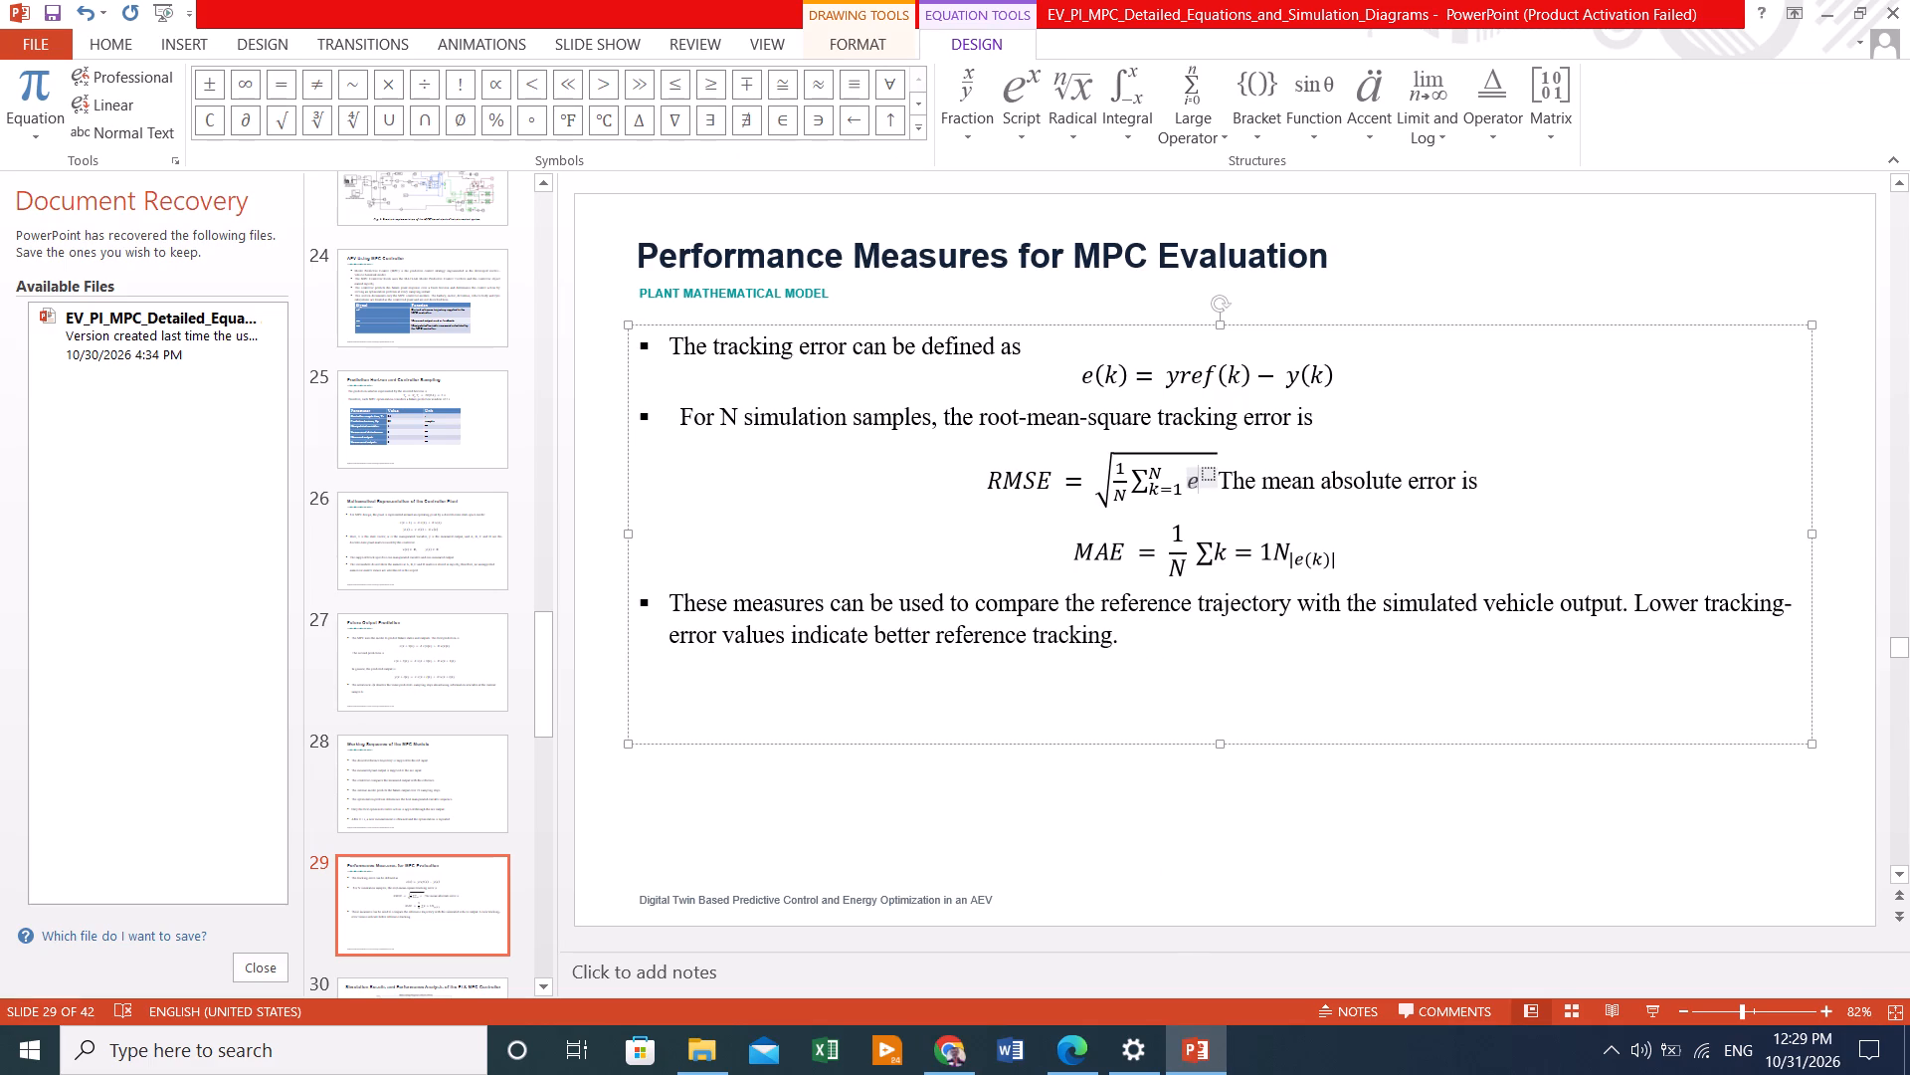
type("()")
key("Left")
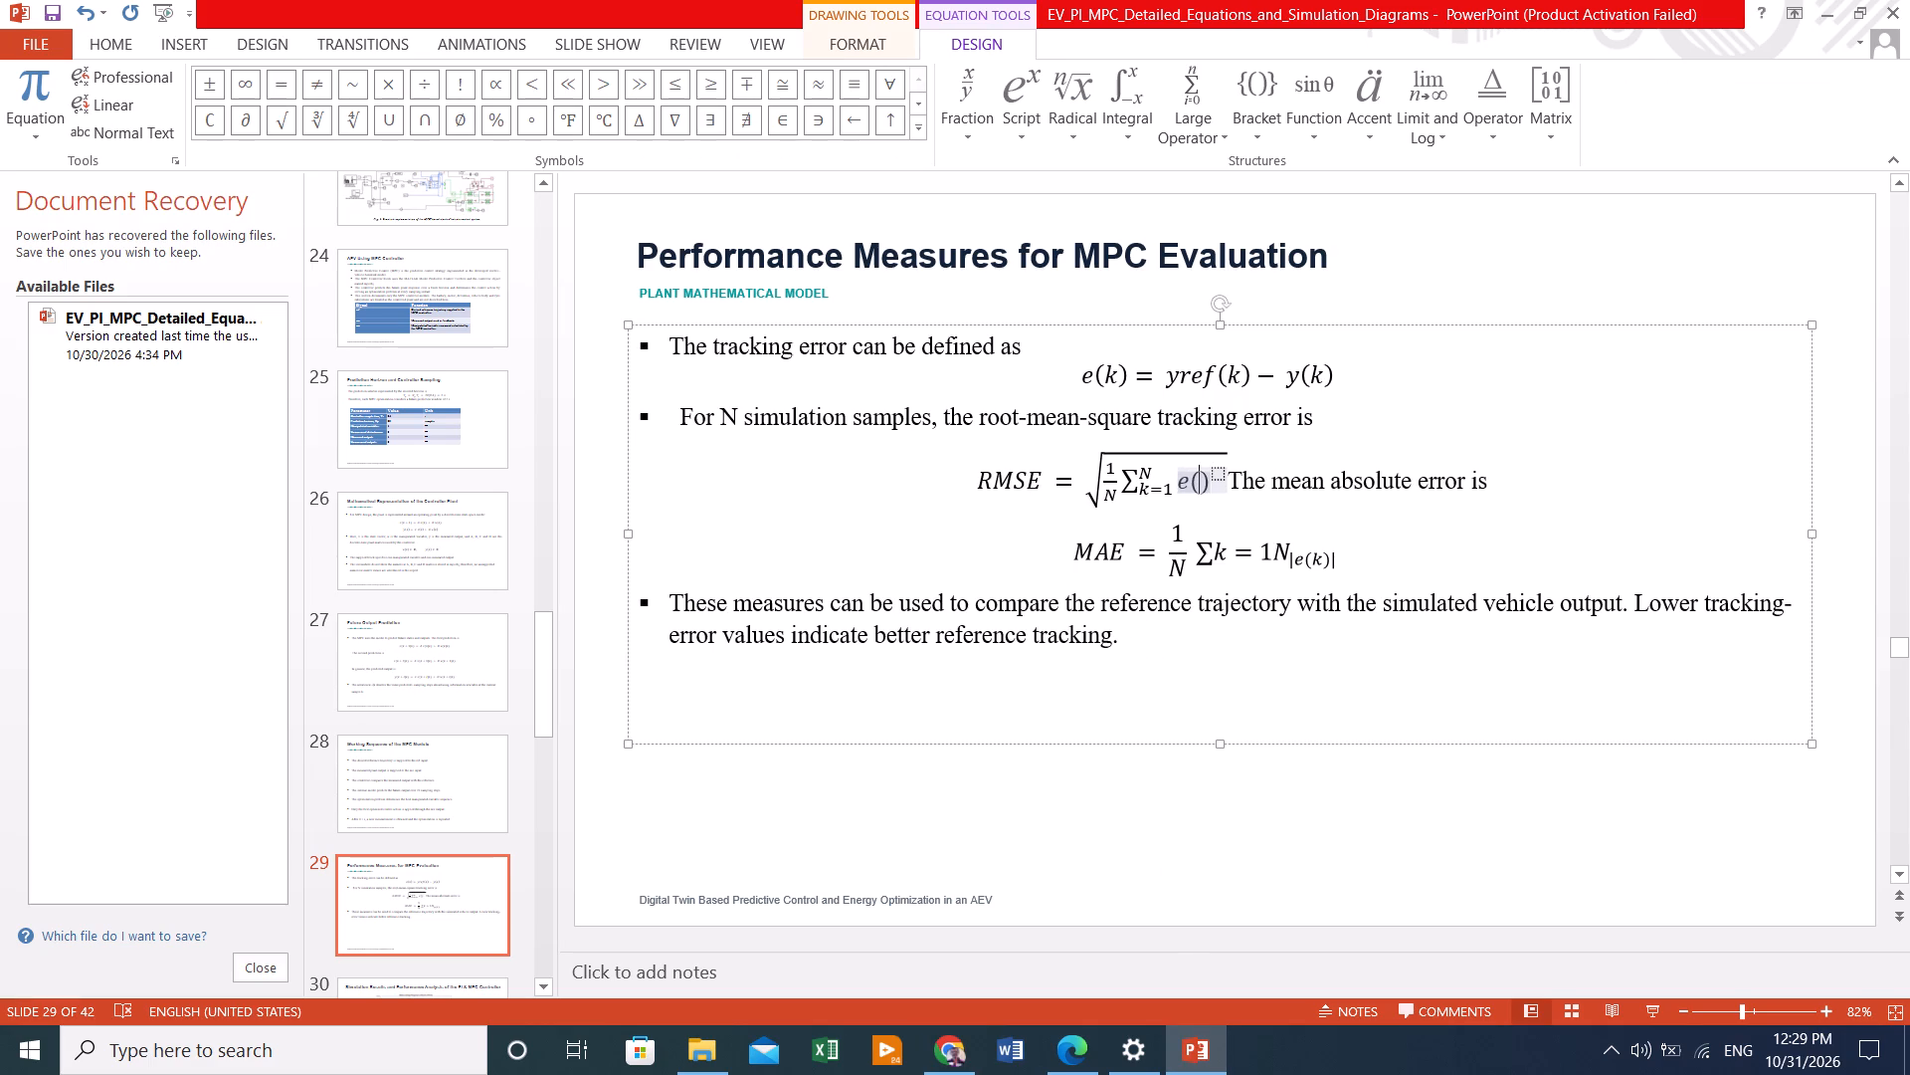
key("k")
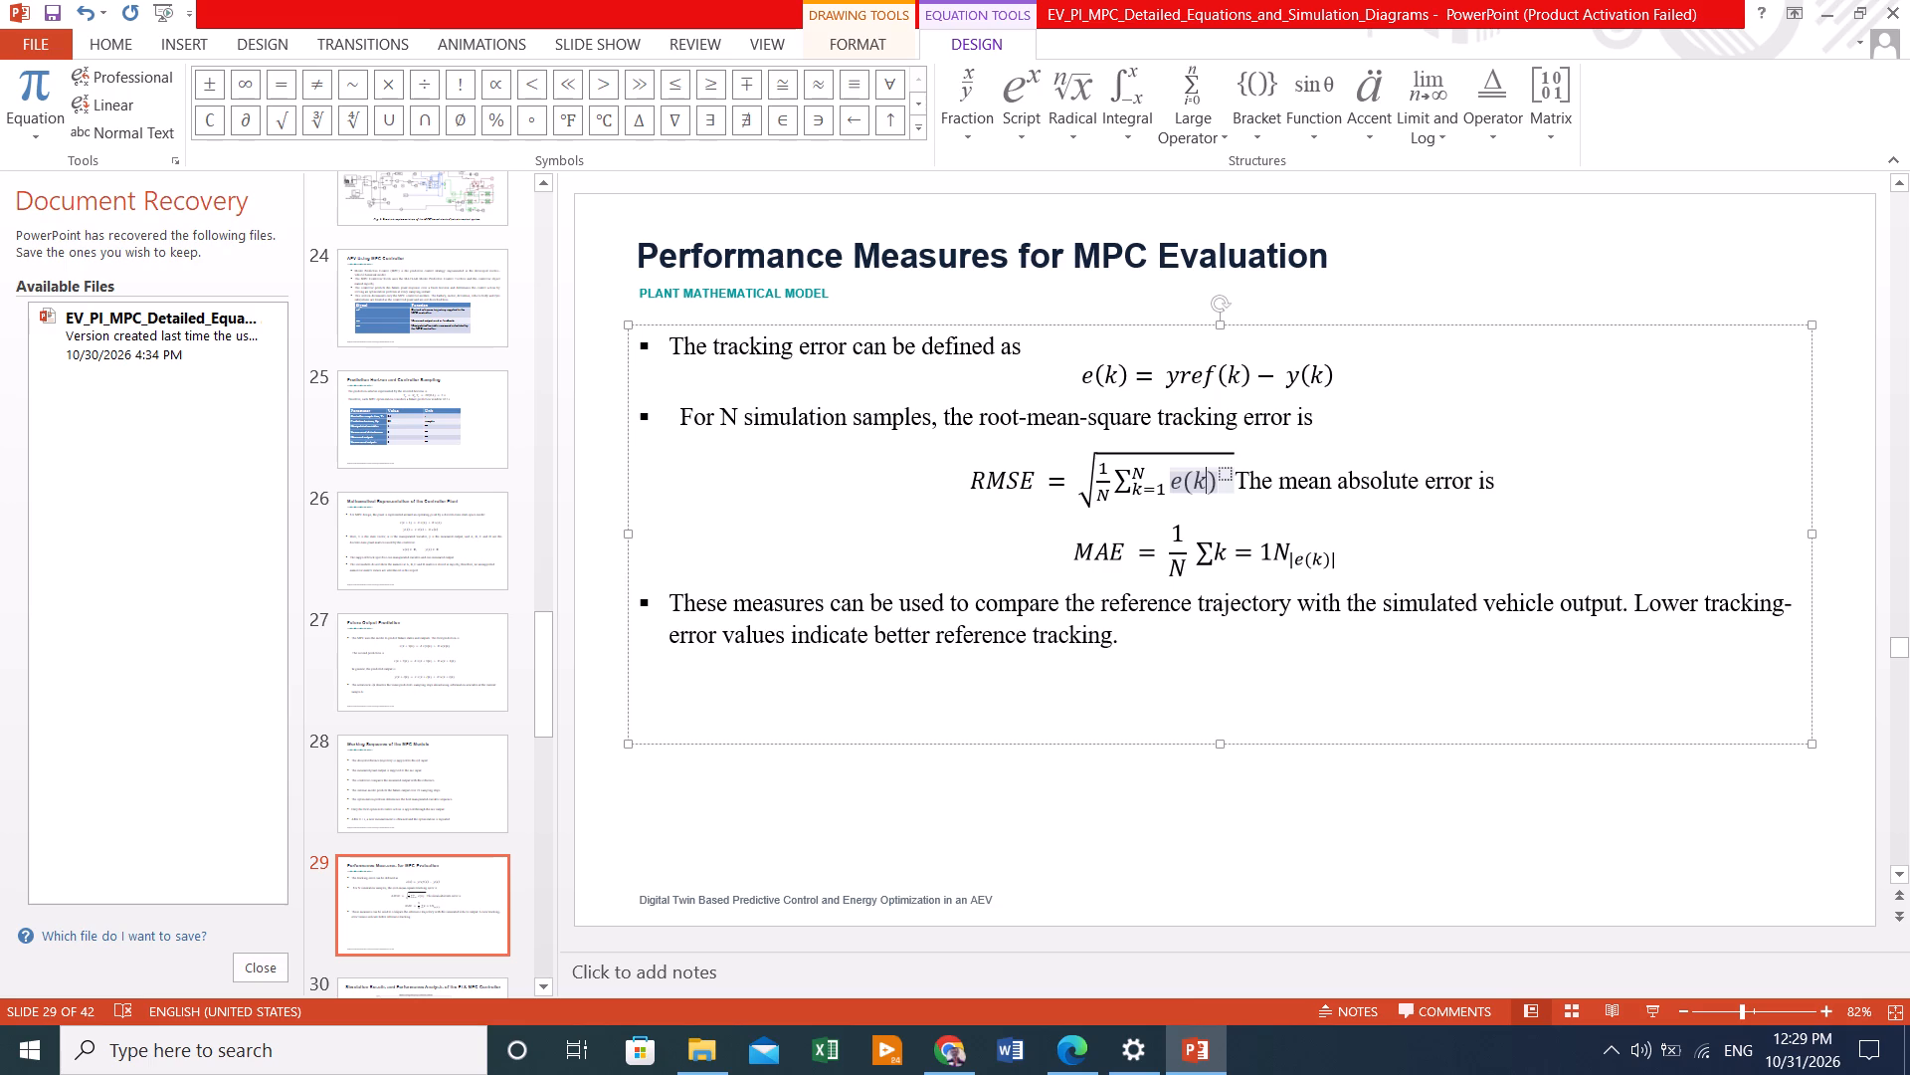
left_click(1232, 476)
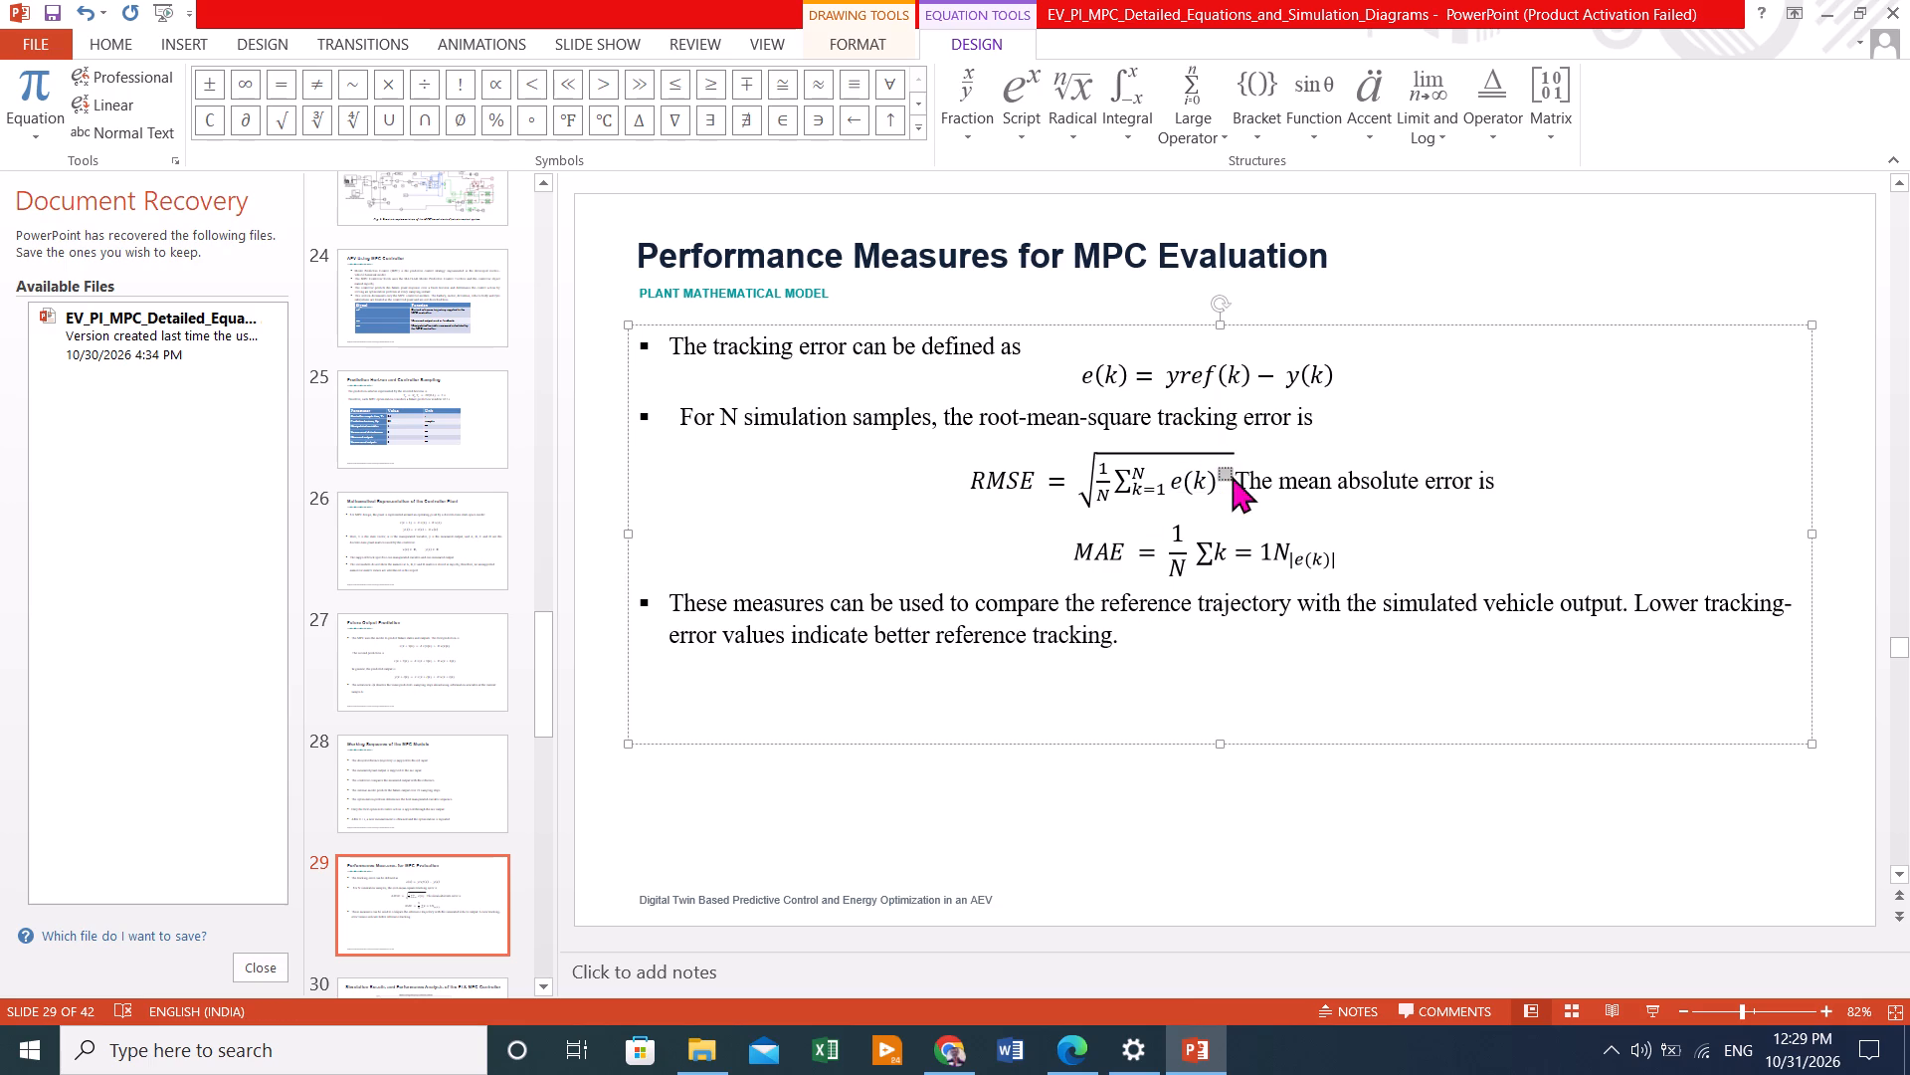
key("2")
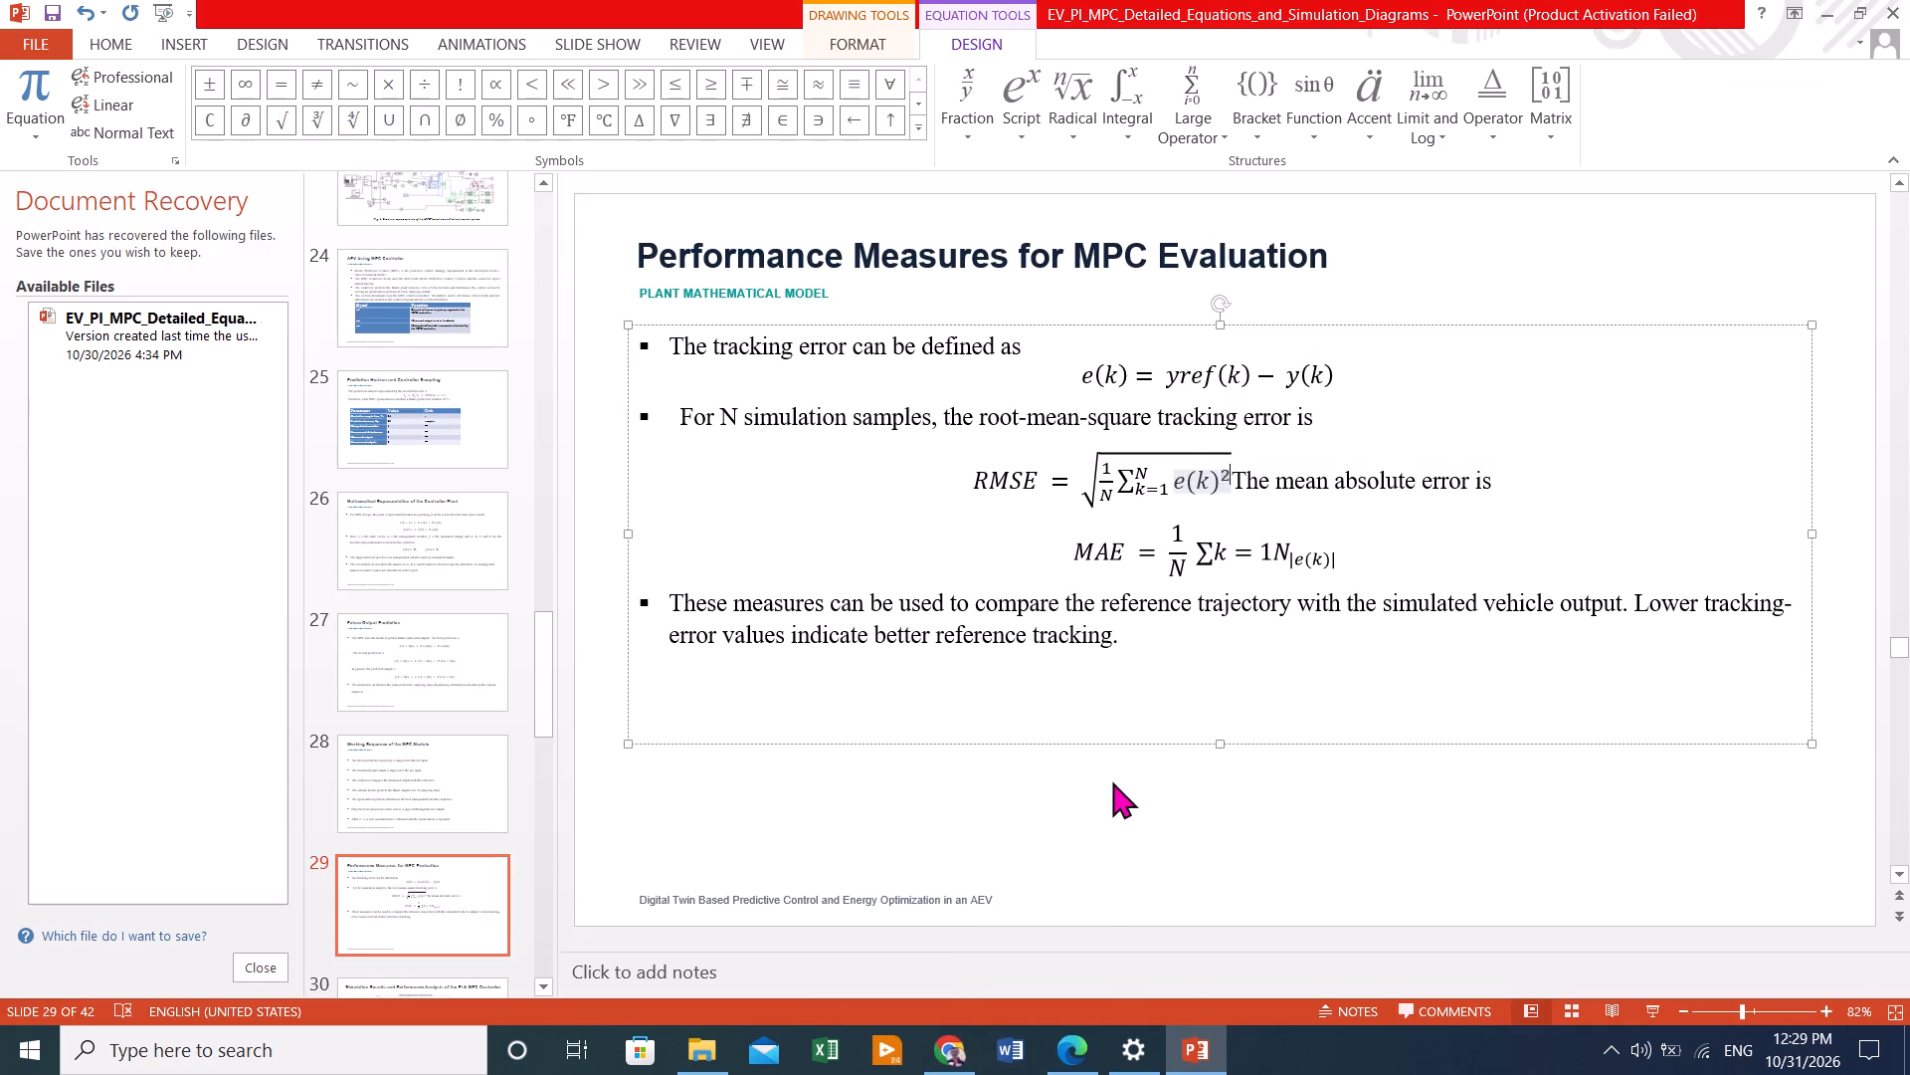
left_click(1212, 452)
left_click(1176, 480)
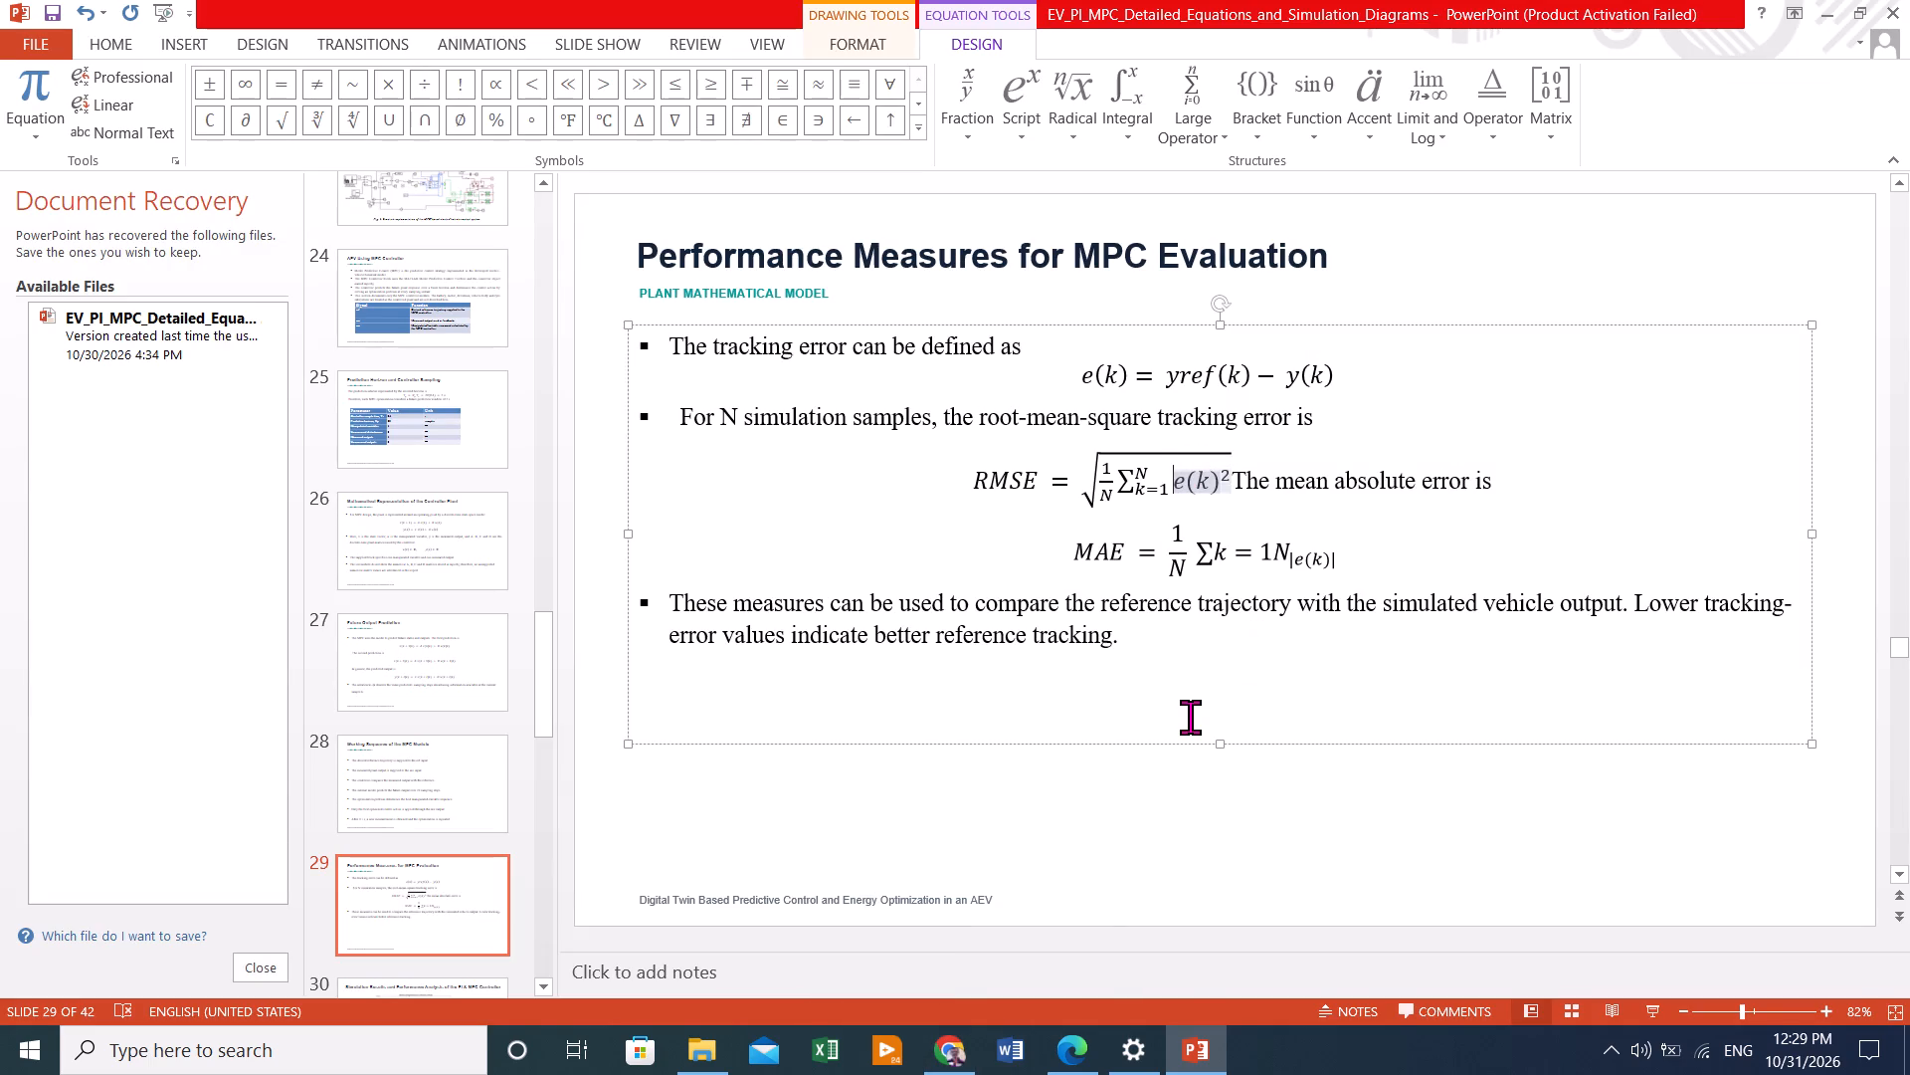
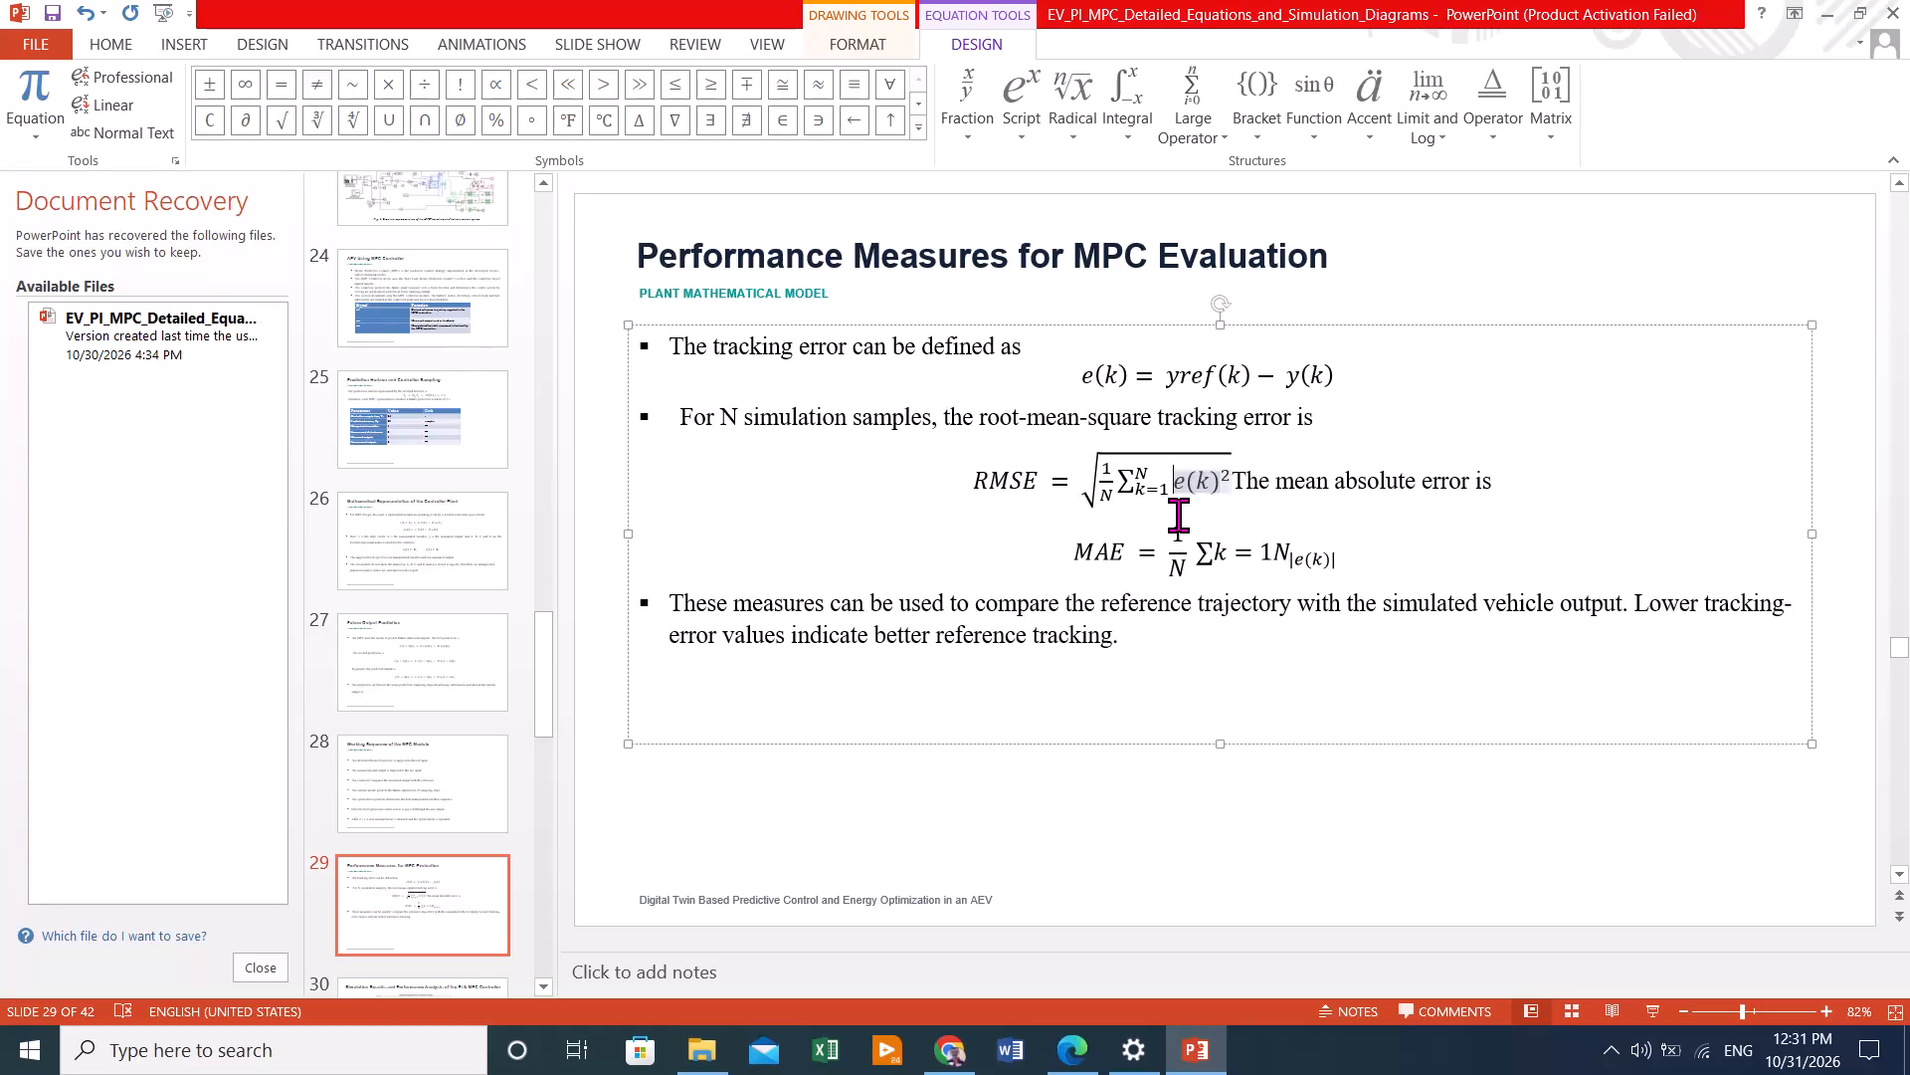
Undo the e(k)² entries, the superscript structure and the =1 part of the lower limit in slide 29's RMSE equation.
key("ctrl+z")
key("ctrl+z")
key("ctrl+z")
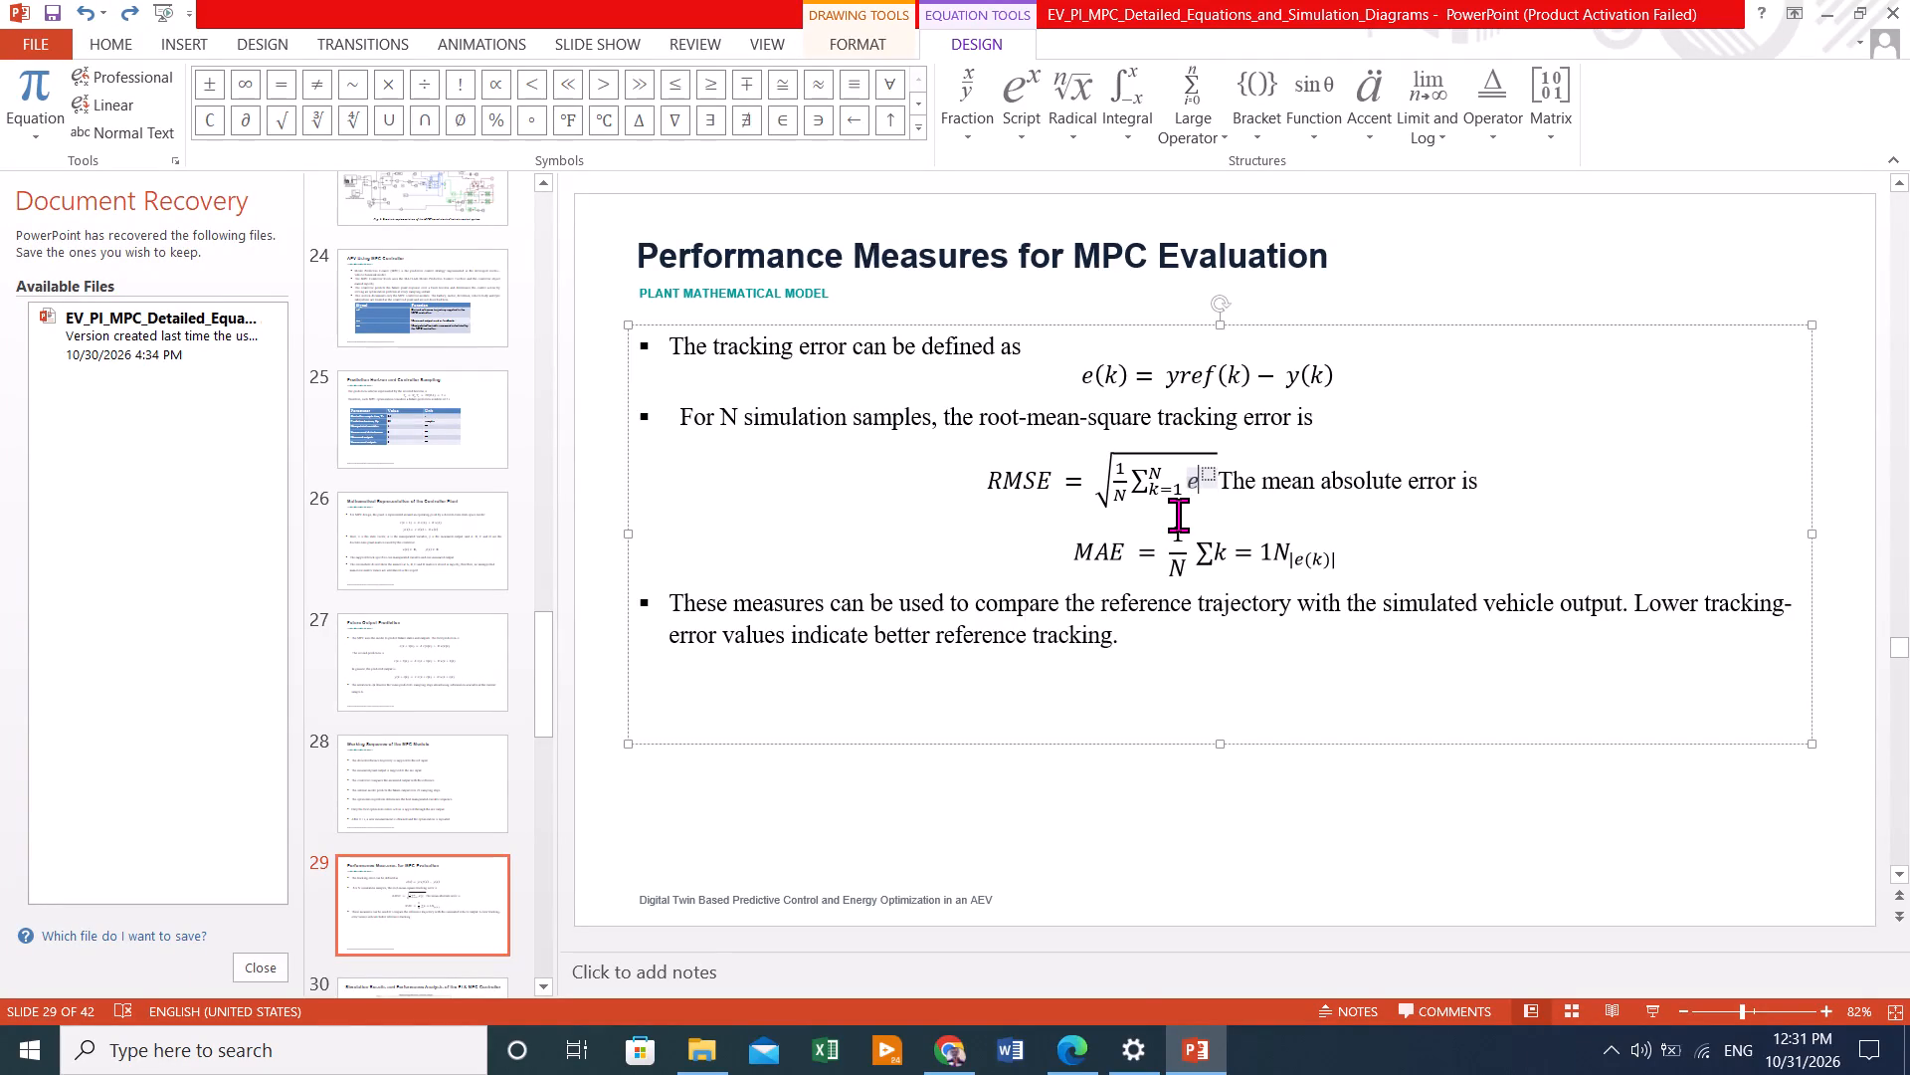
key("ctrl+z")
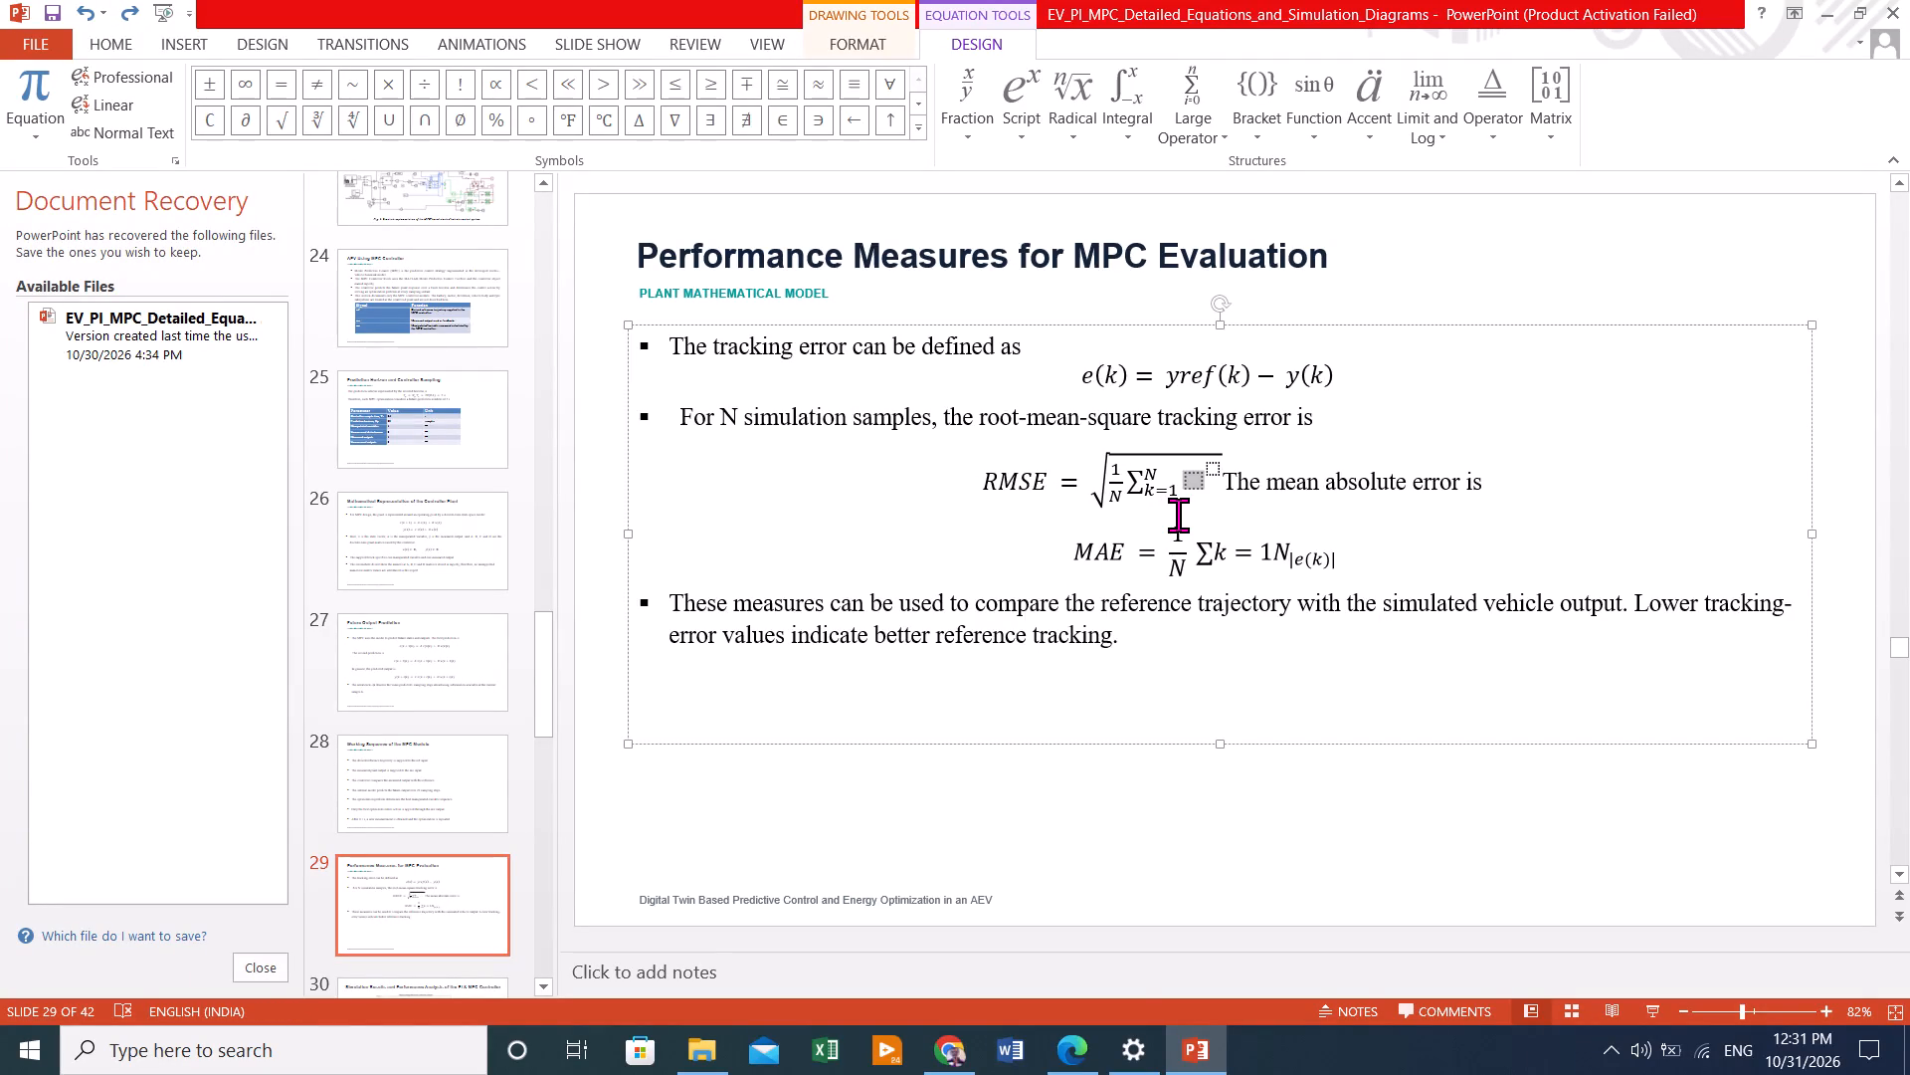
key("ctrl+z")
key("ctrl+z")
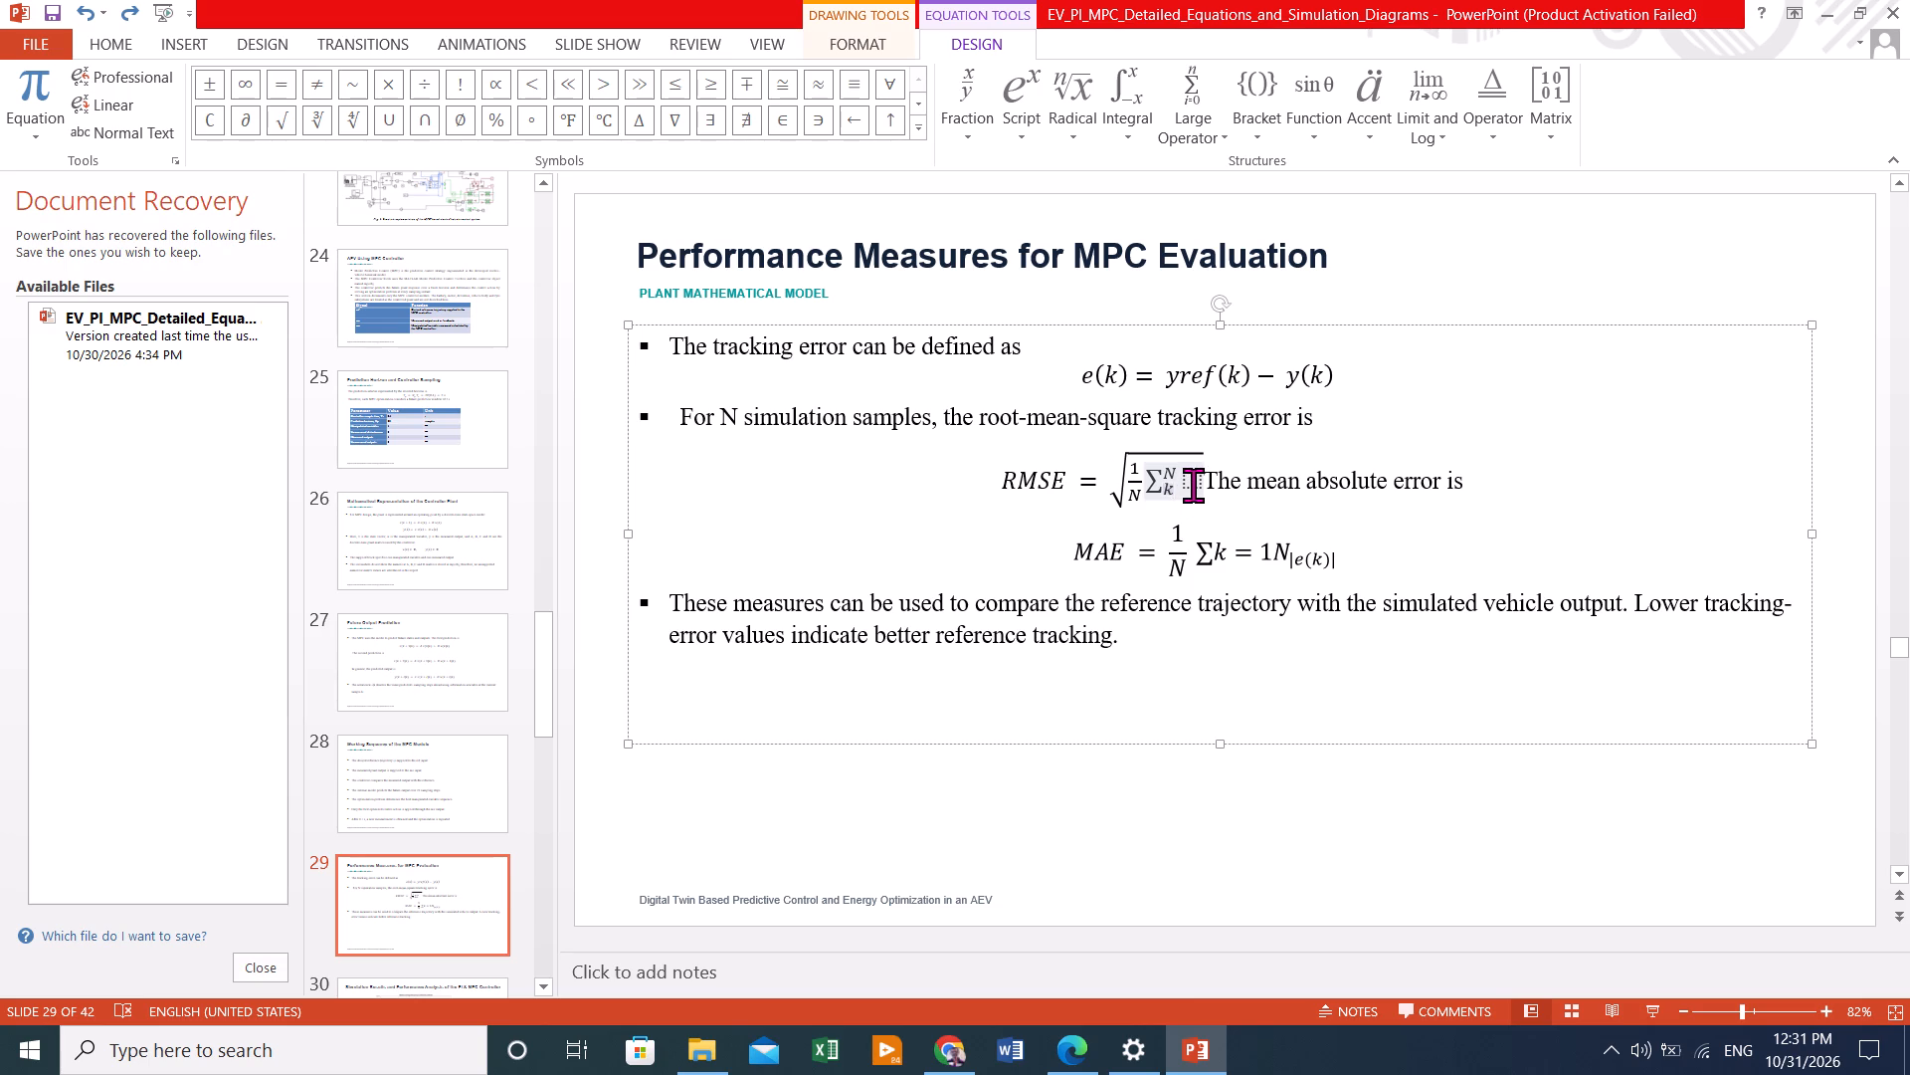
Delete the summation with its limits and empty placeholder from under the RMSE radical, keeping the fraction 1/N.
left_click(1193, 485, "ctrl")
key("Delete")
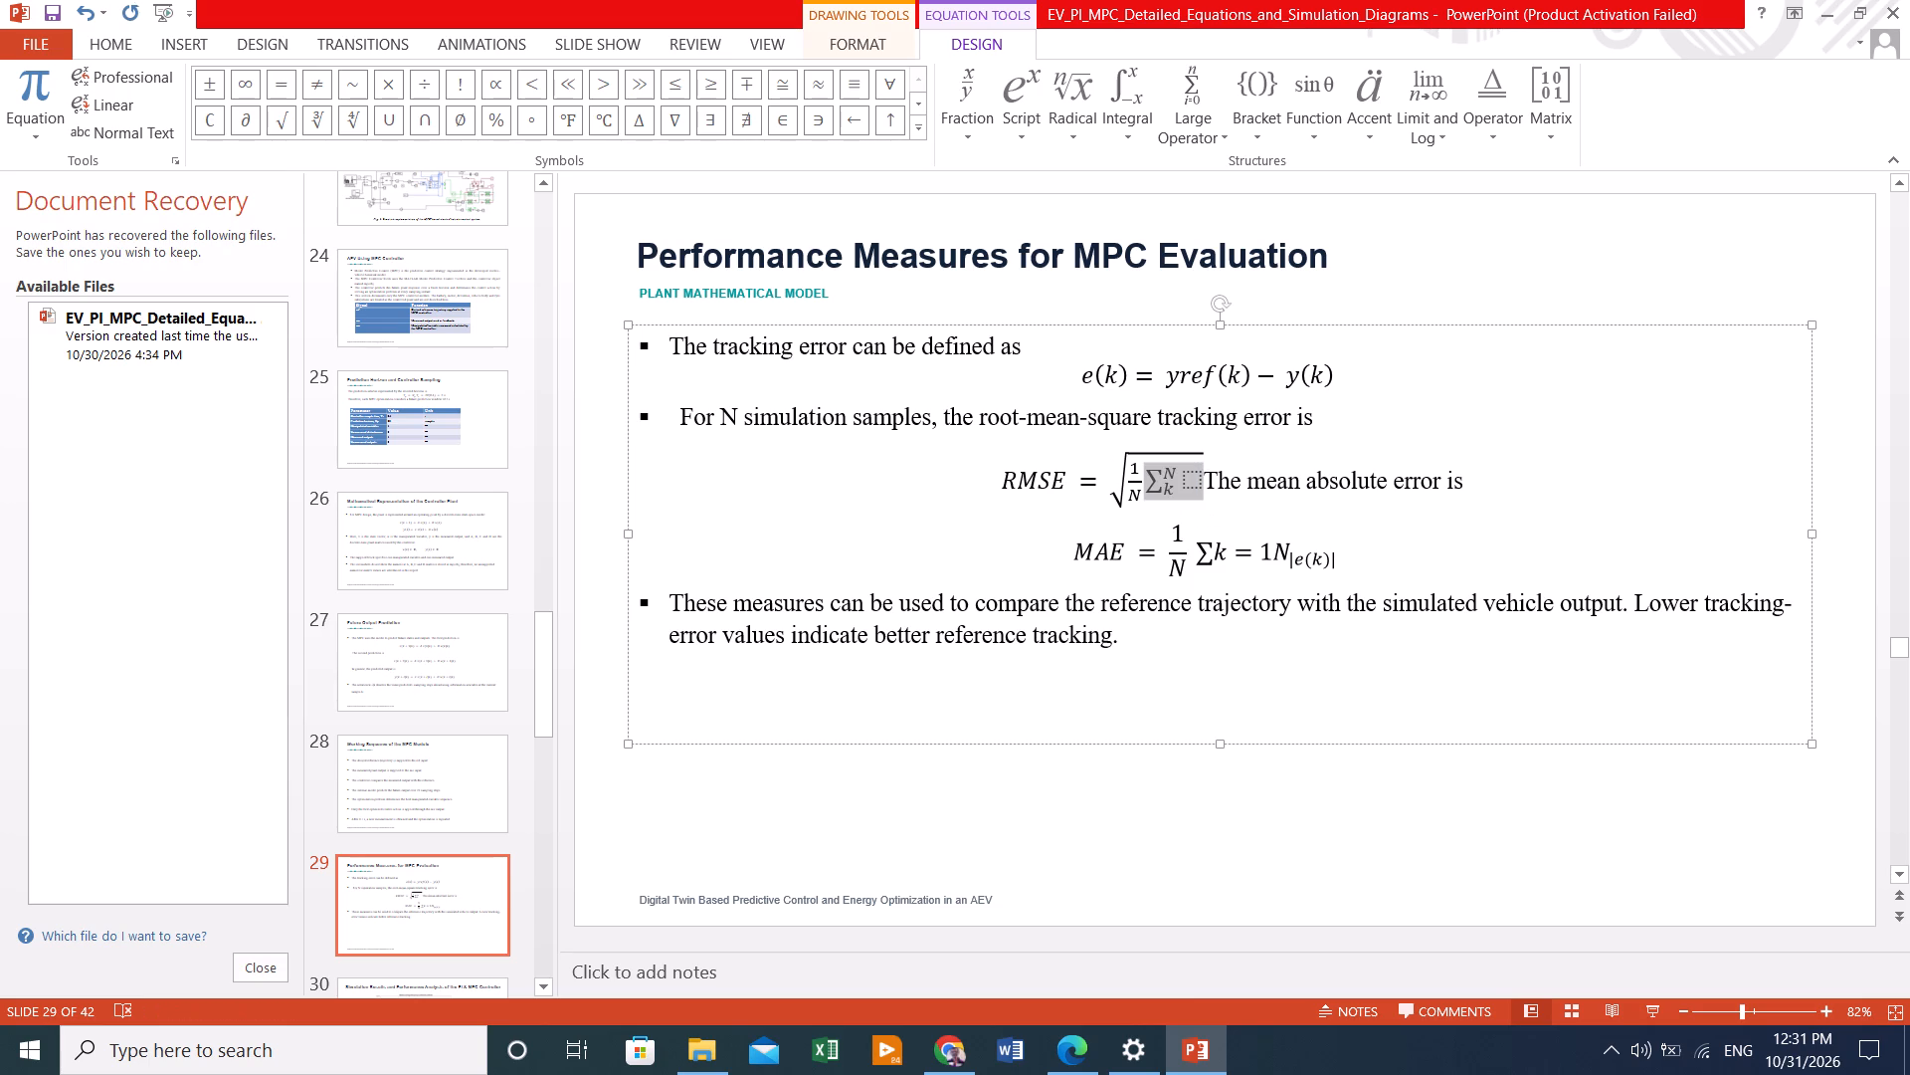
key("Right")
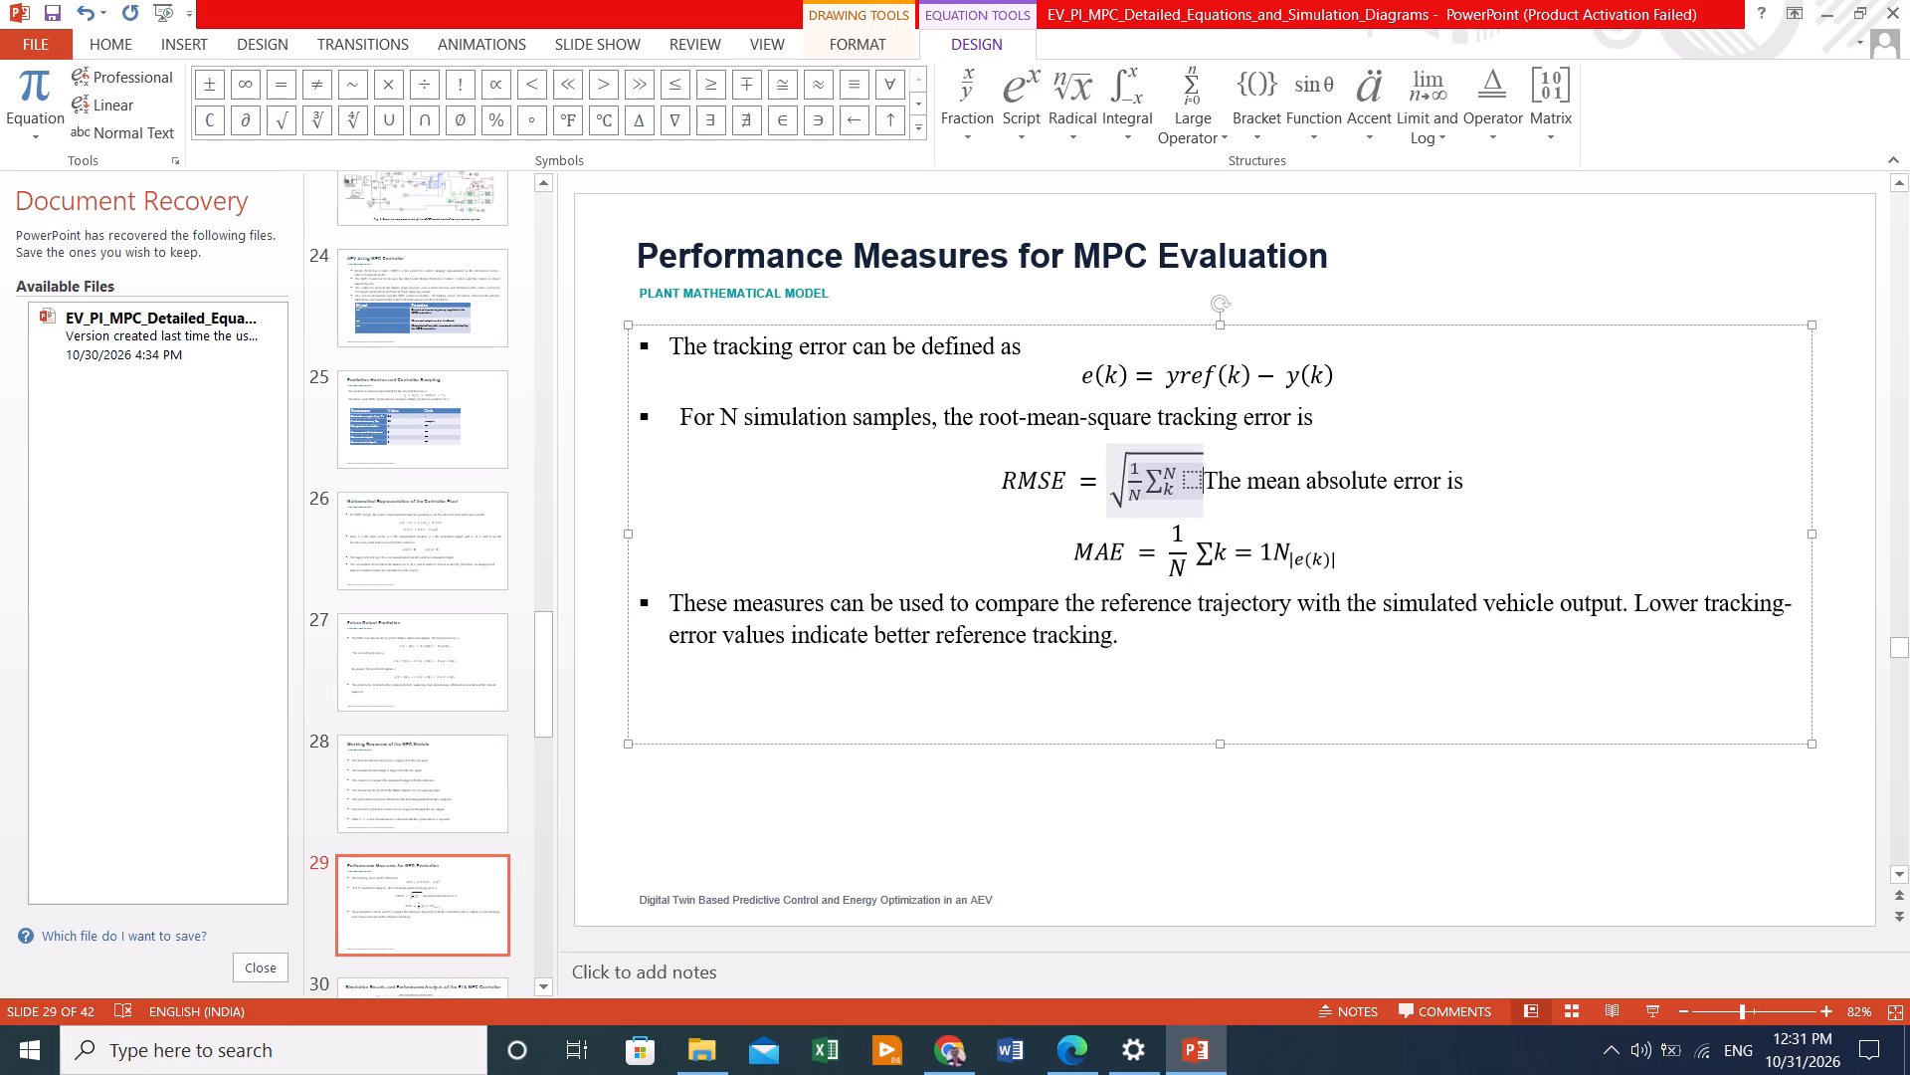
key("Right")
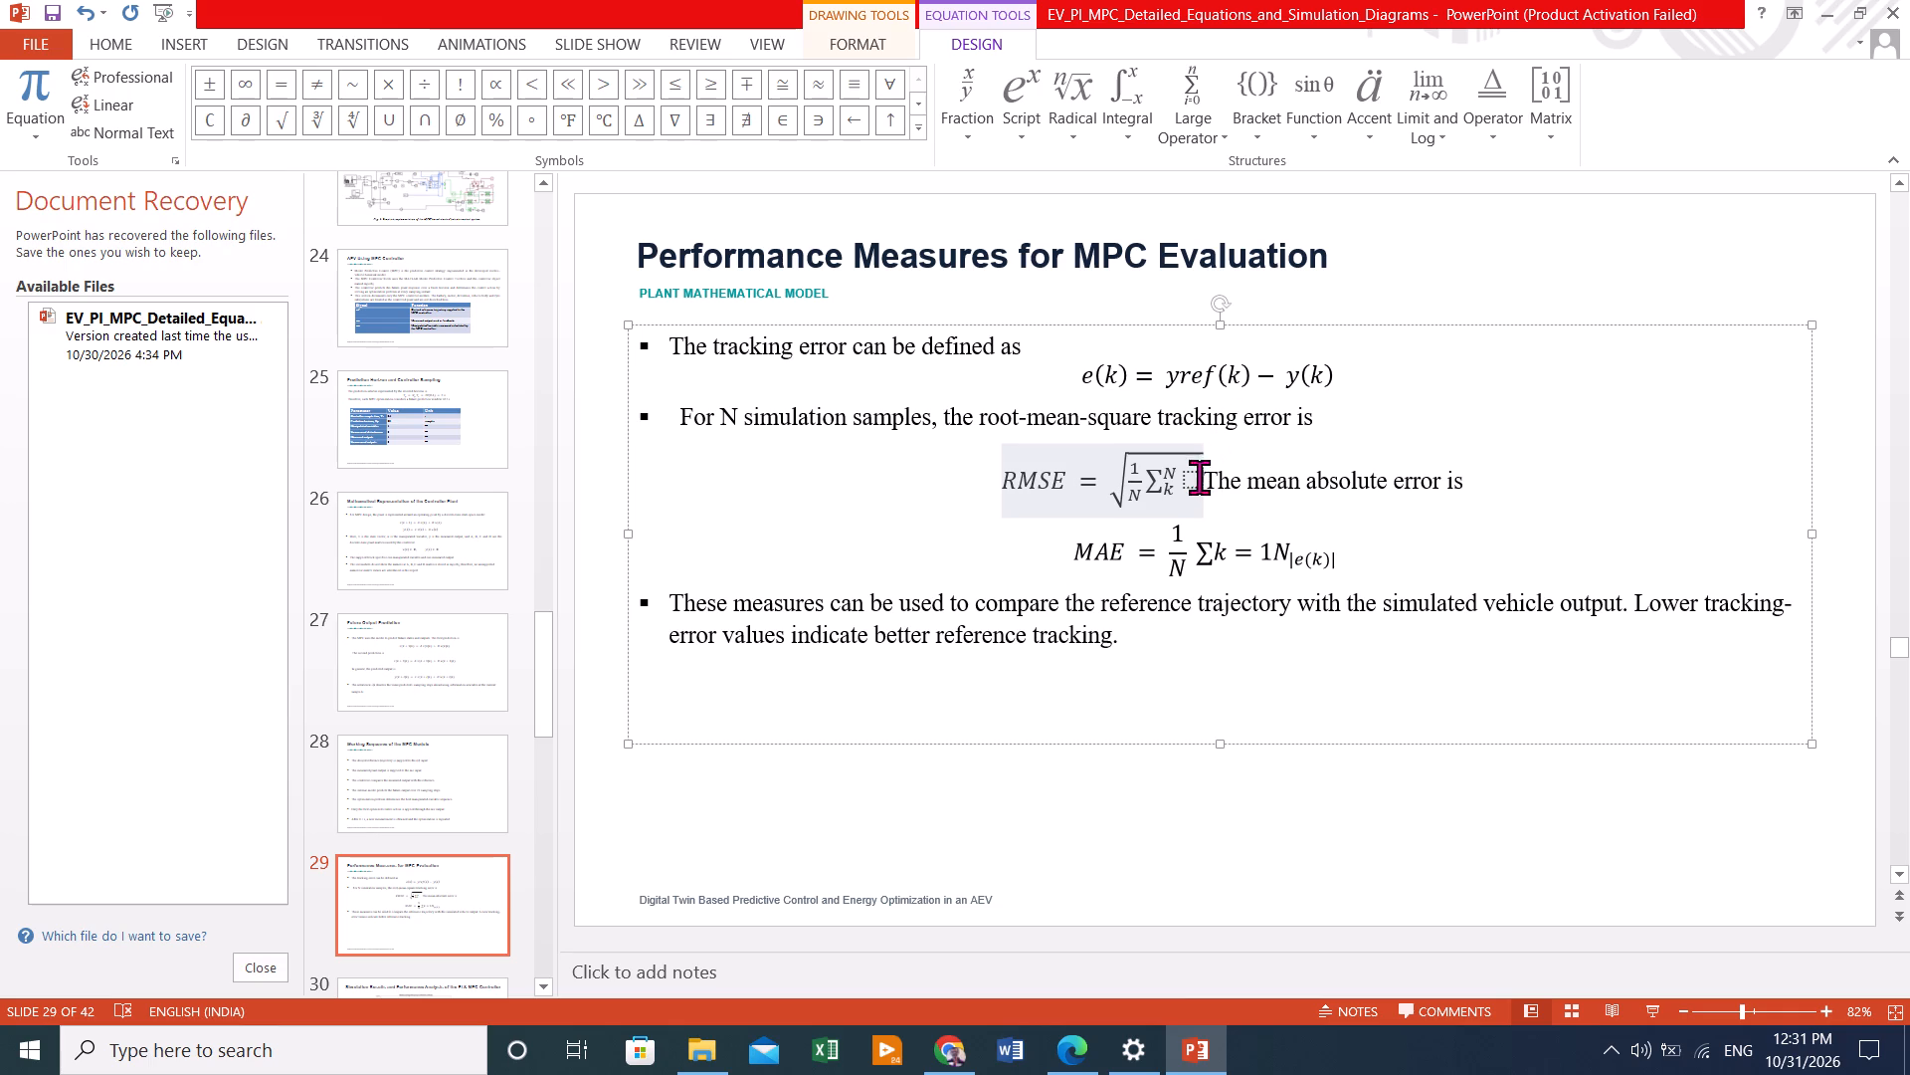
left_click(1194, 484)
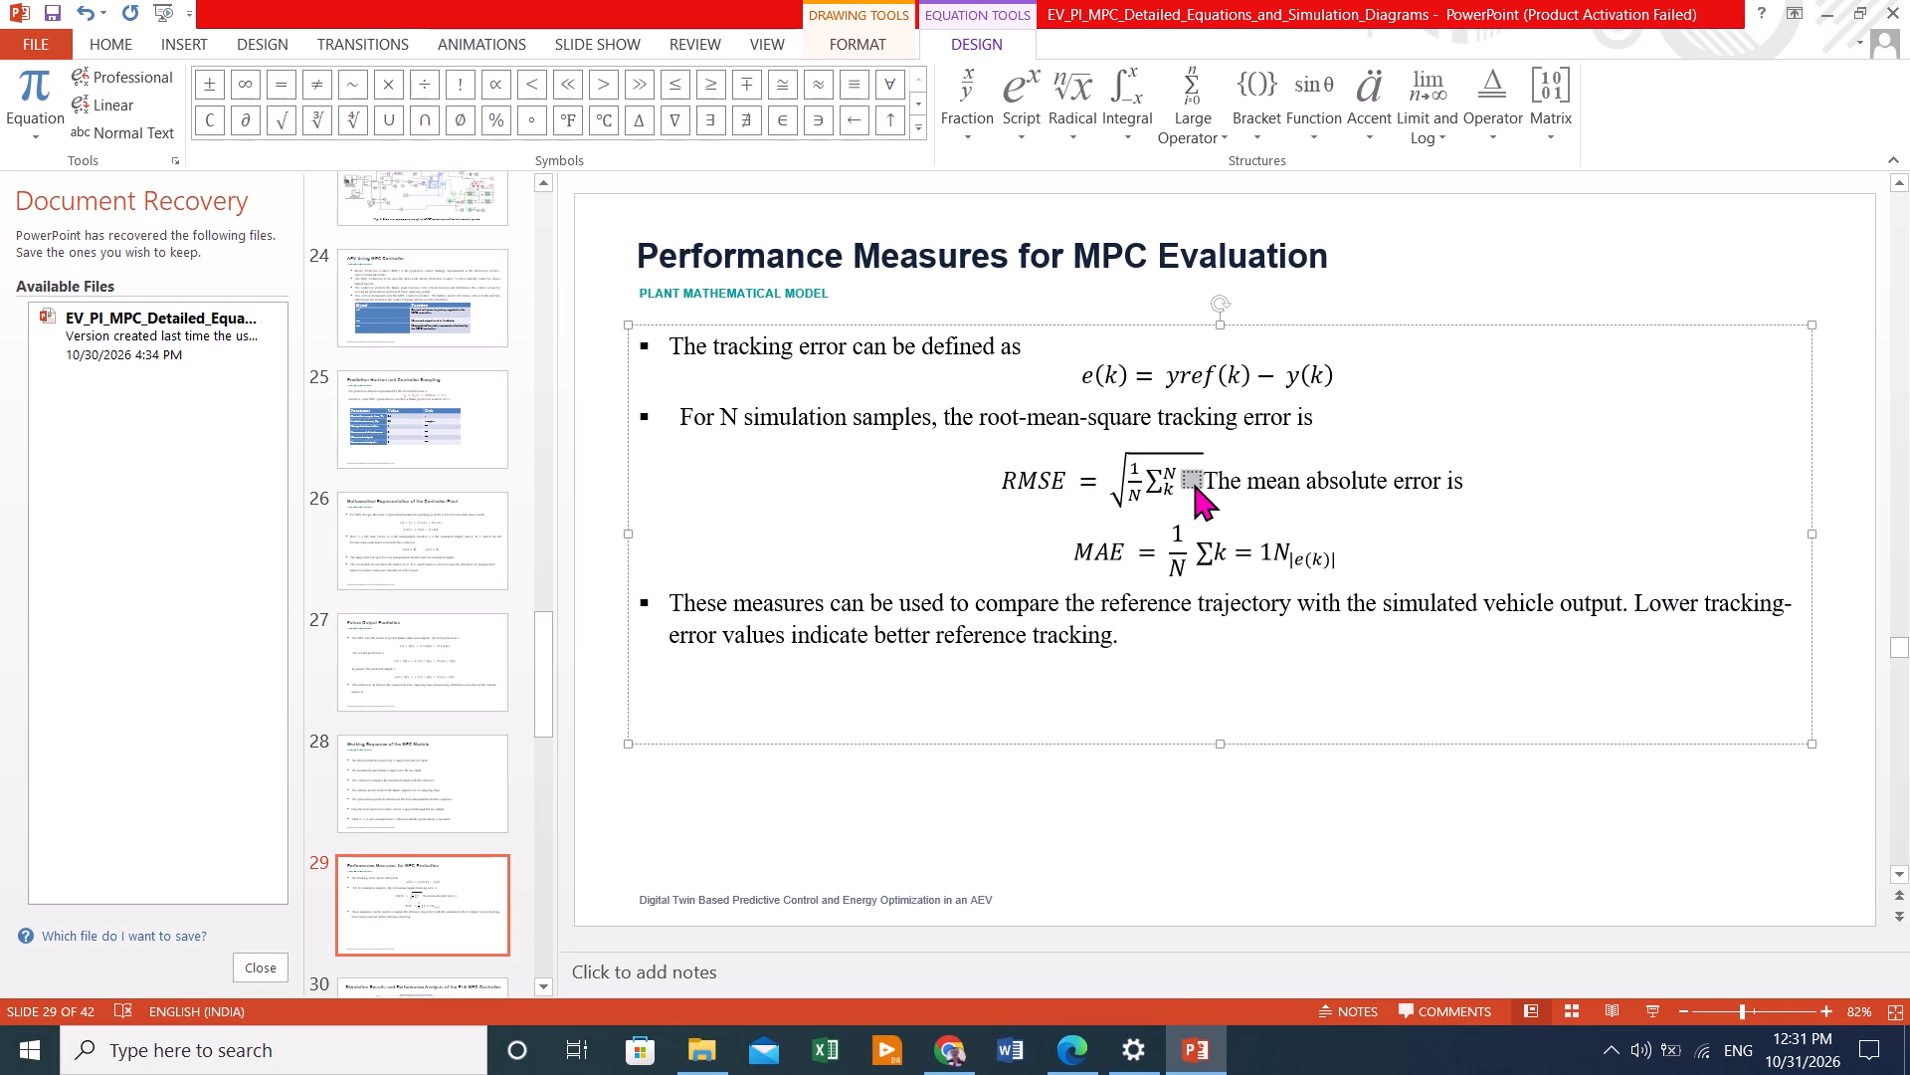
key("Delete")
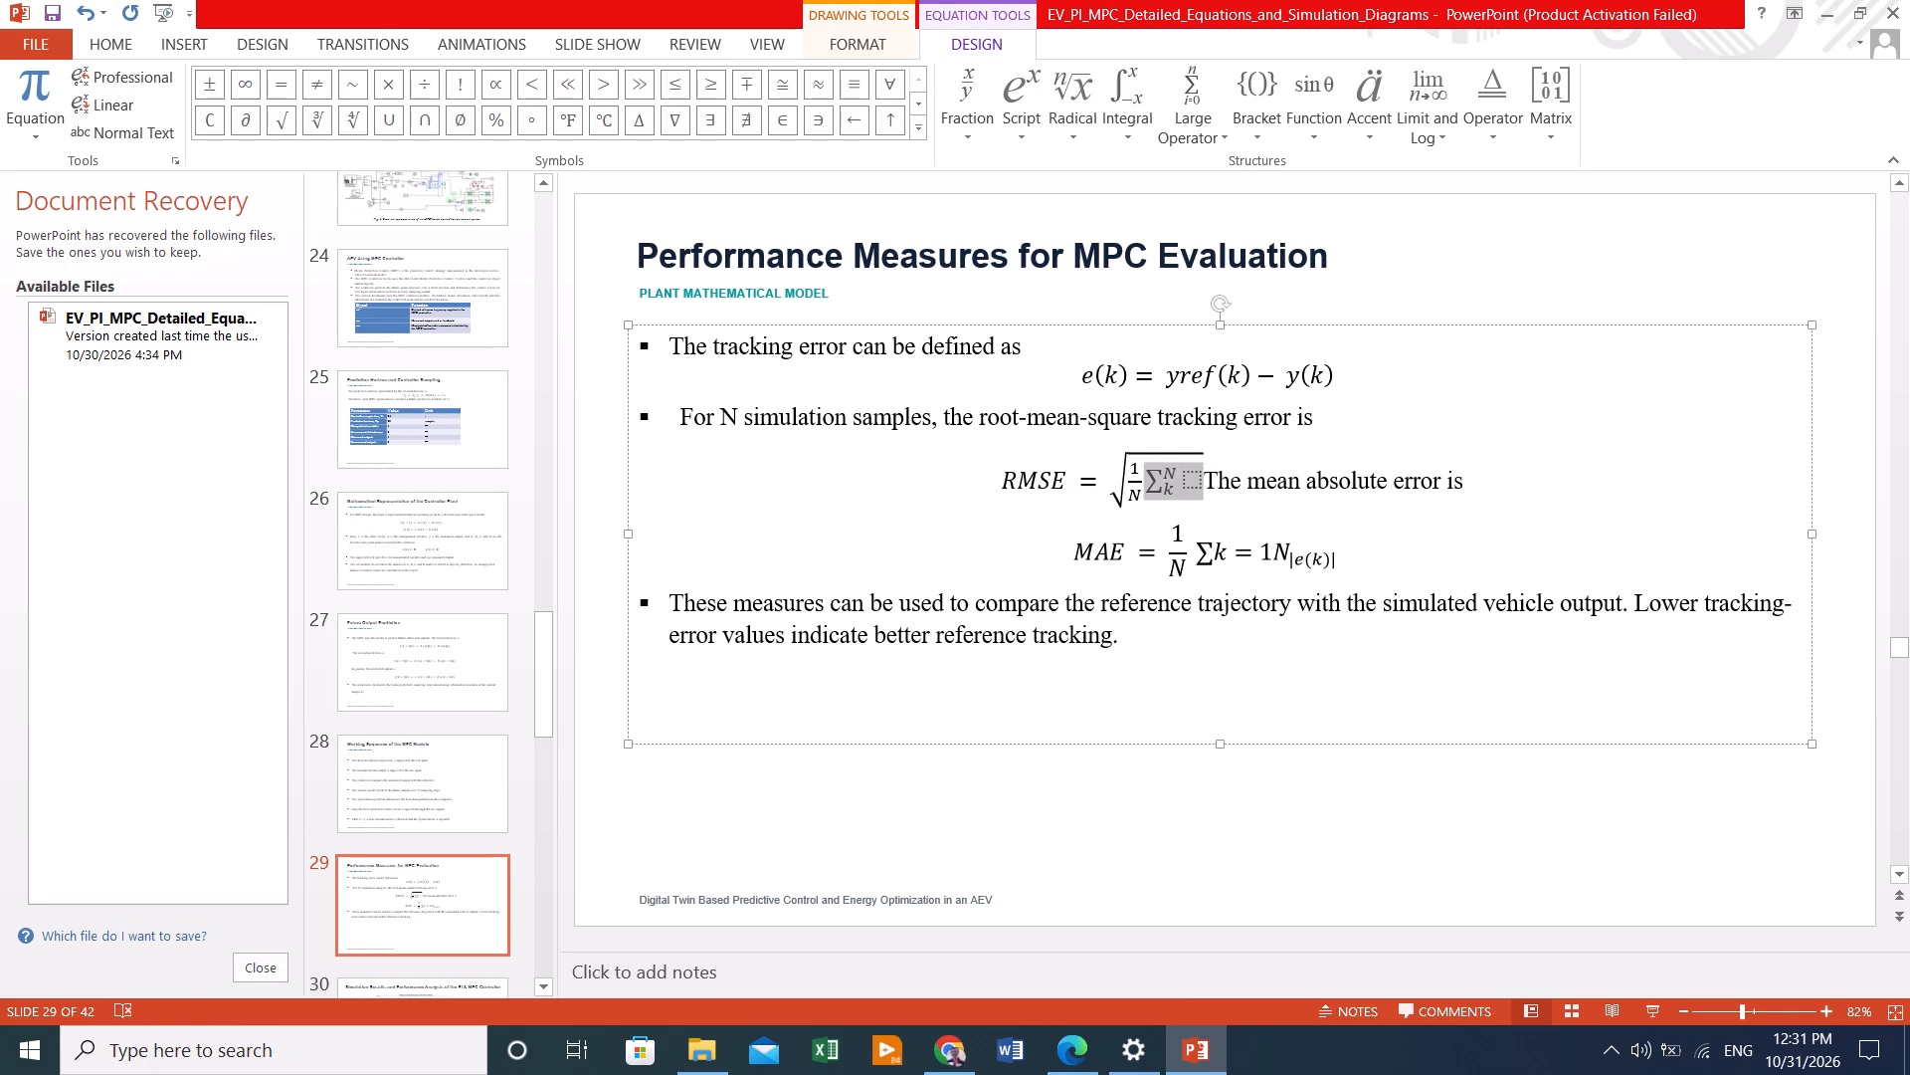
key("Delete")
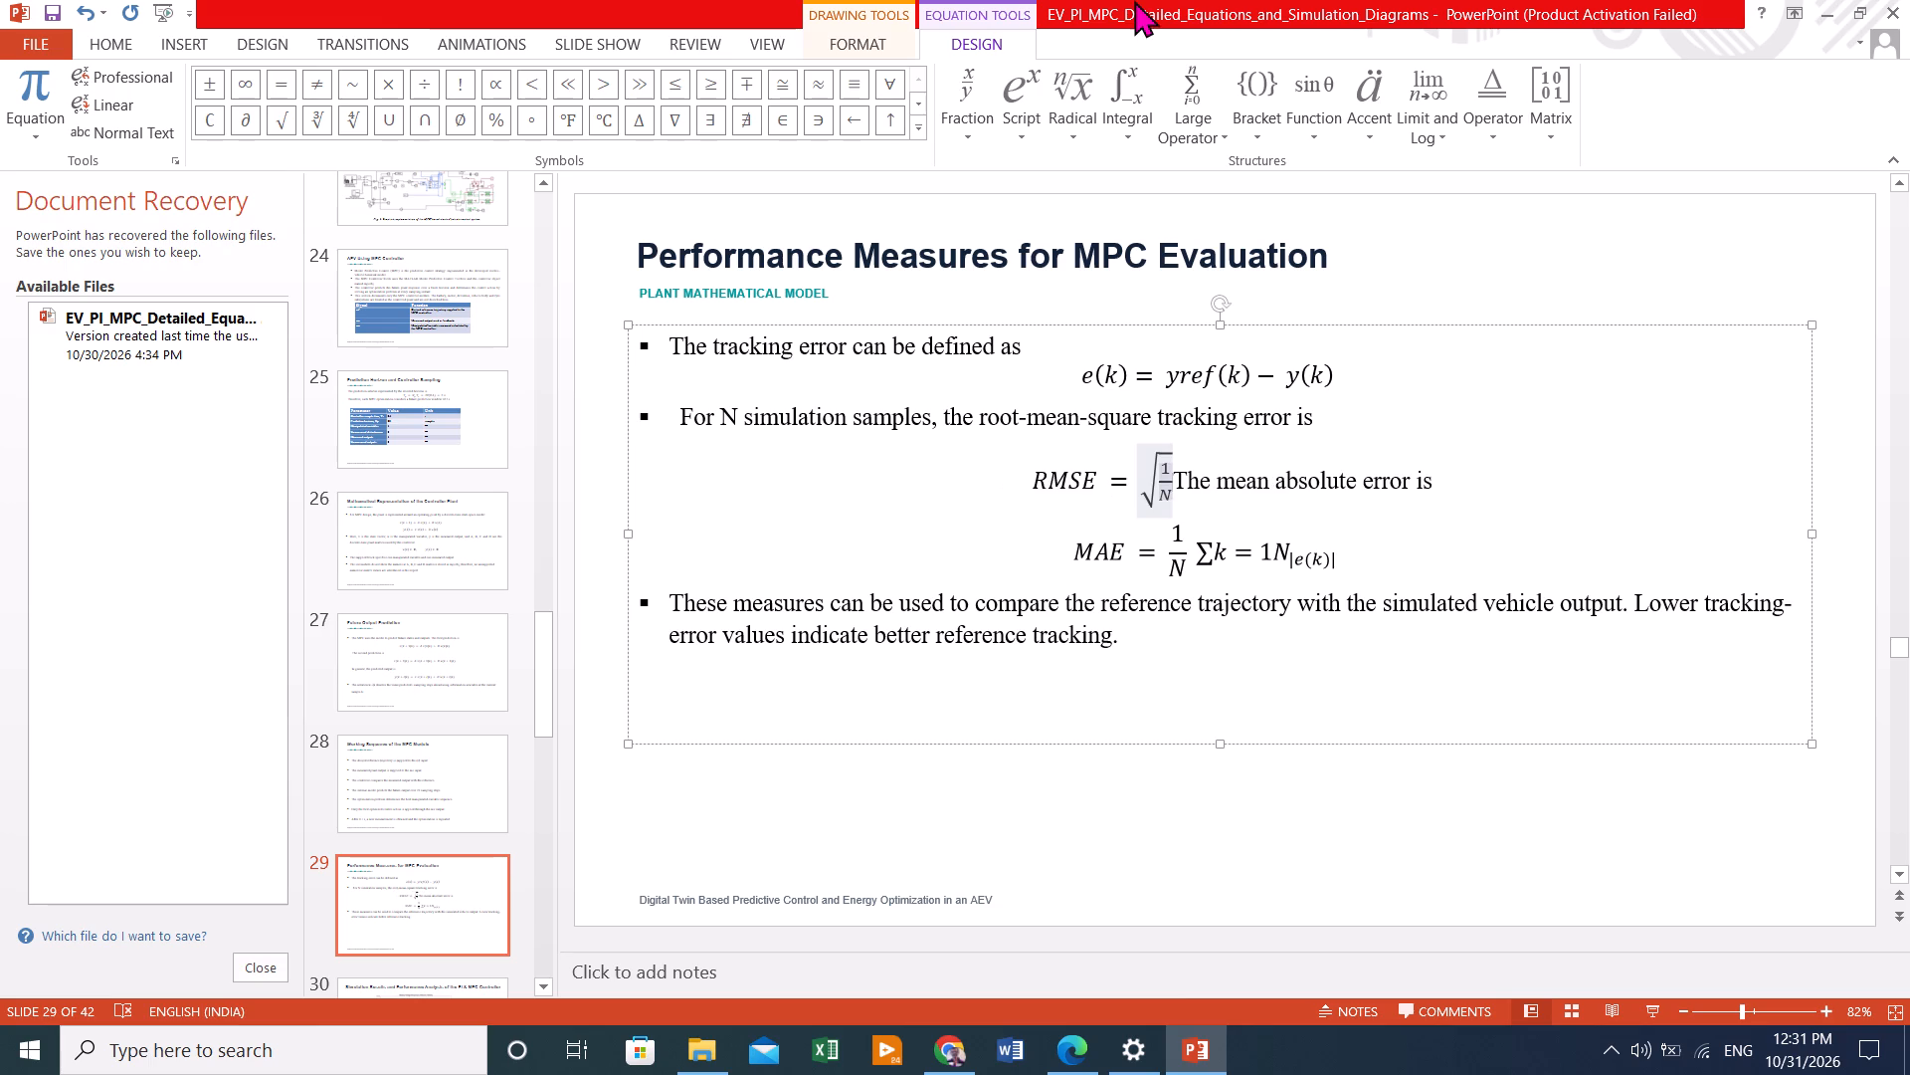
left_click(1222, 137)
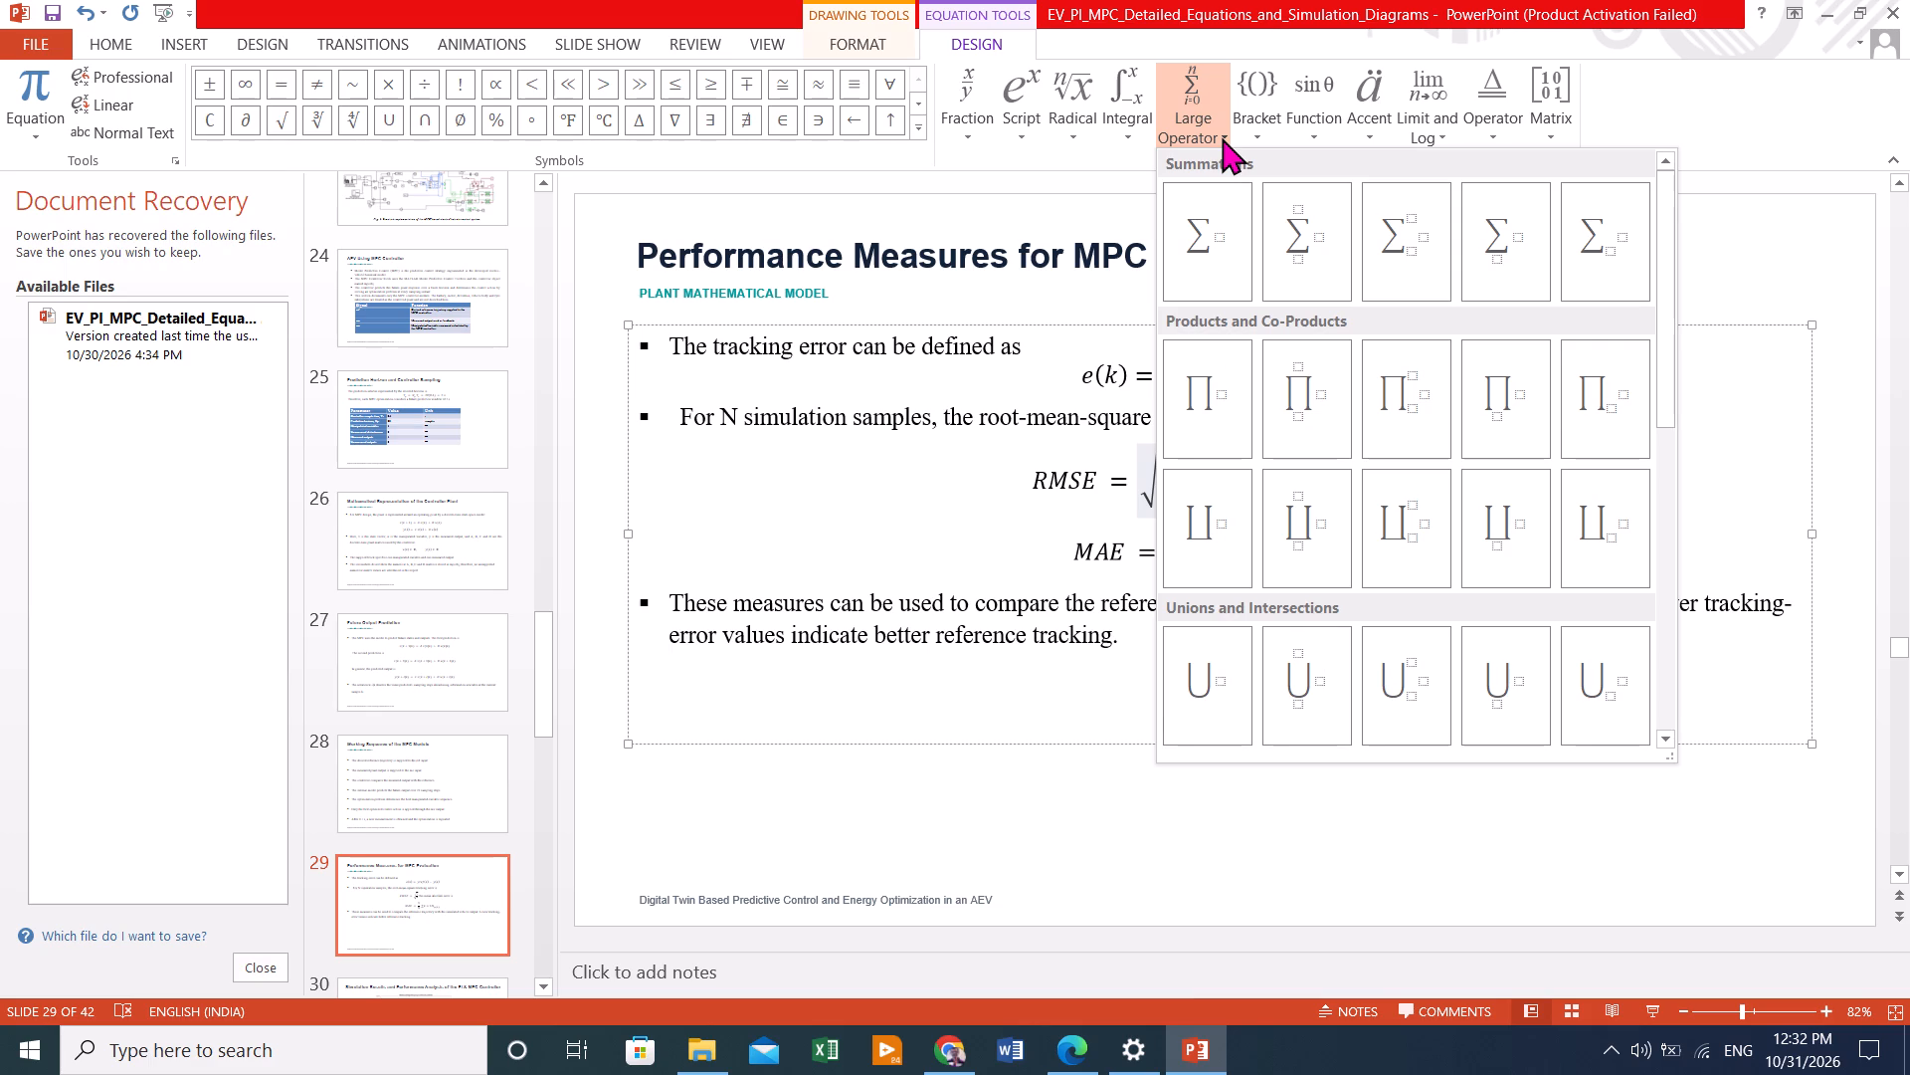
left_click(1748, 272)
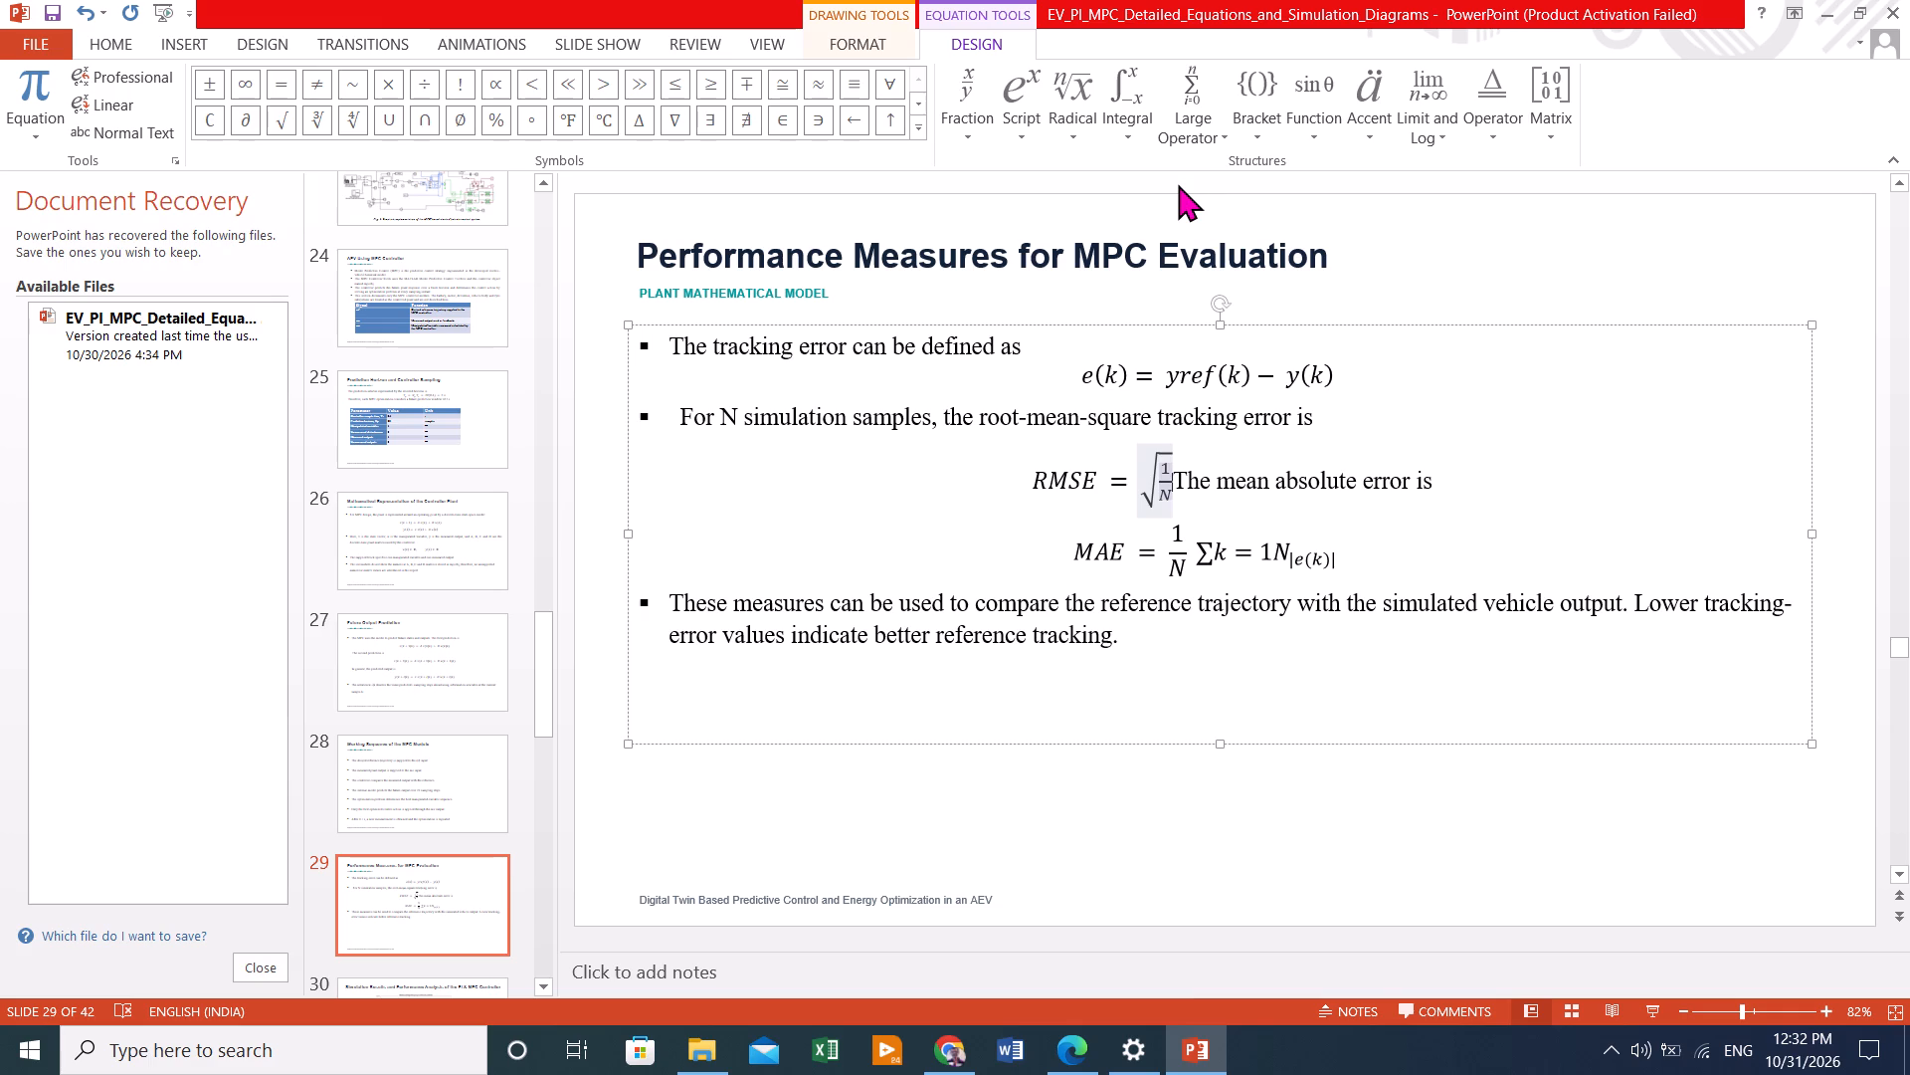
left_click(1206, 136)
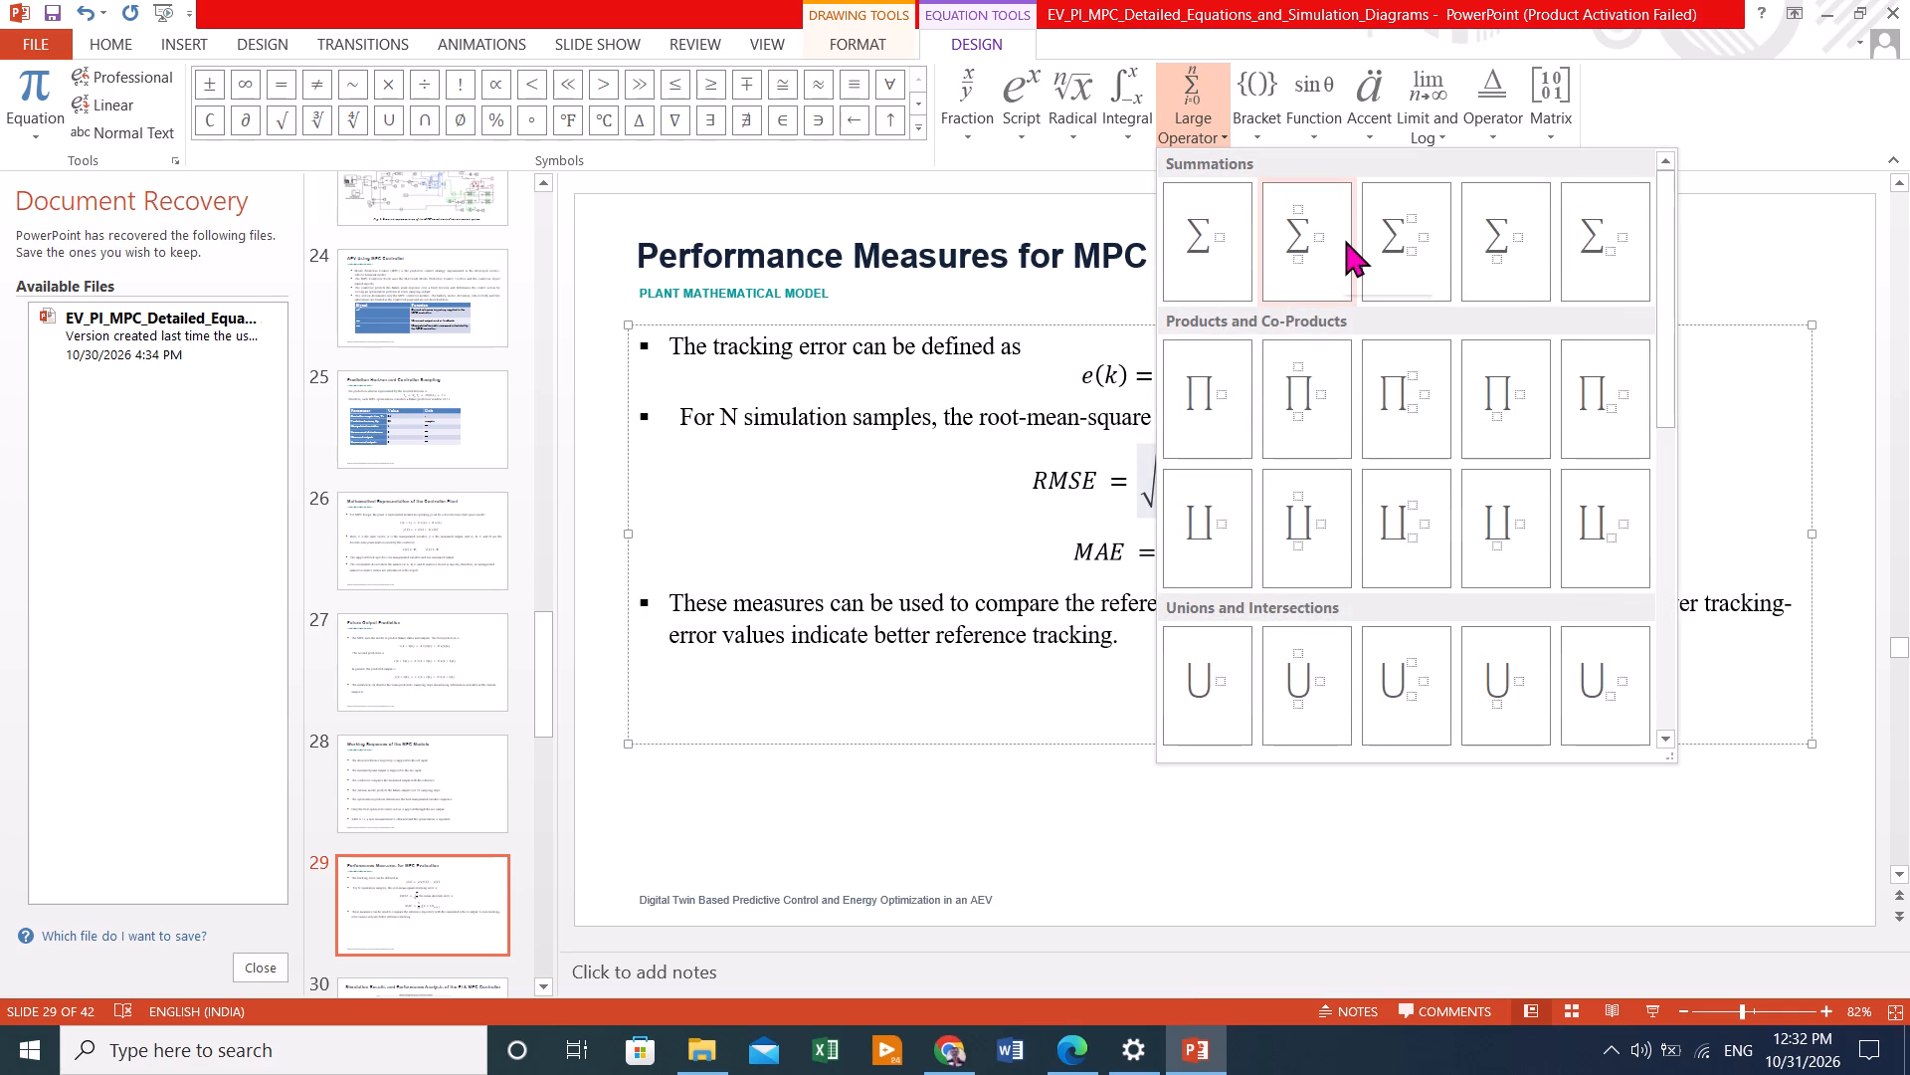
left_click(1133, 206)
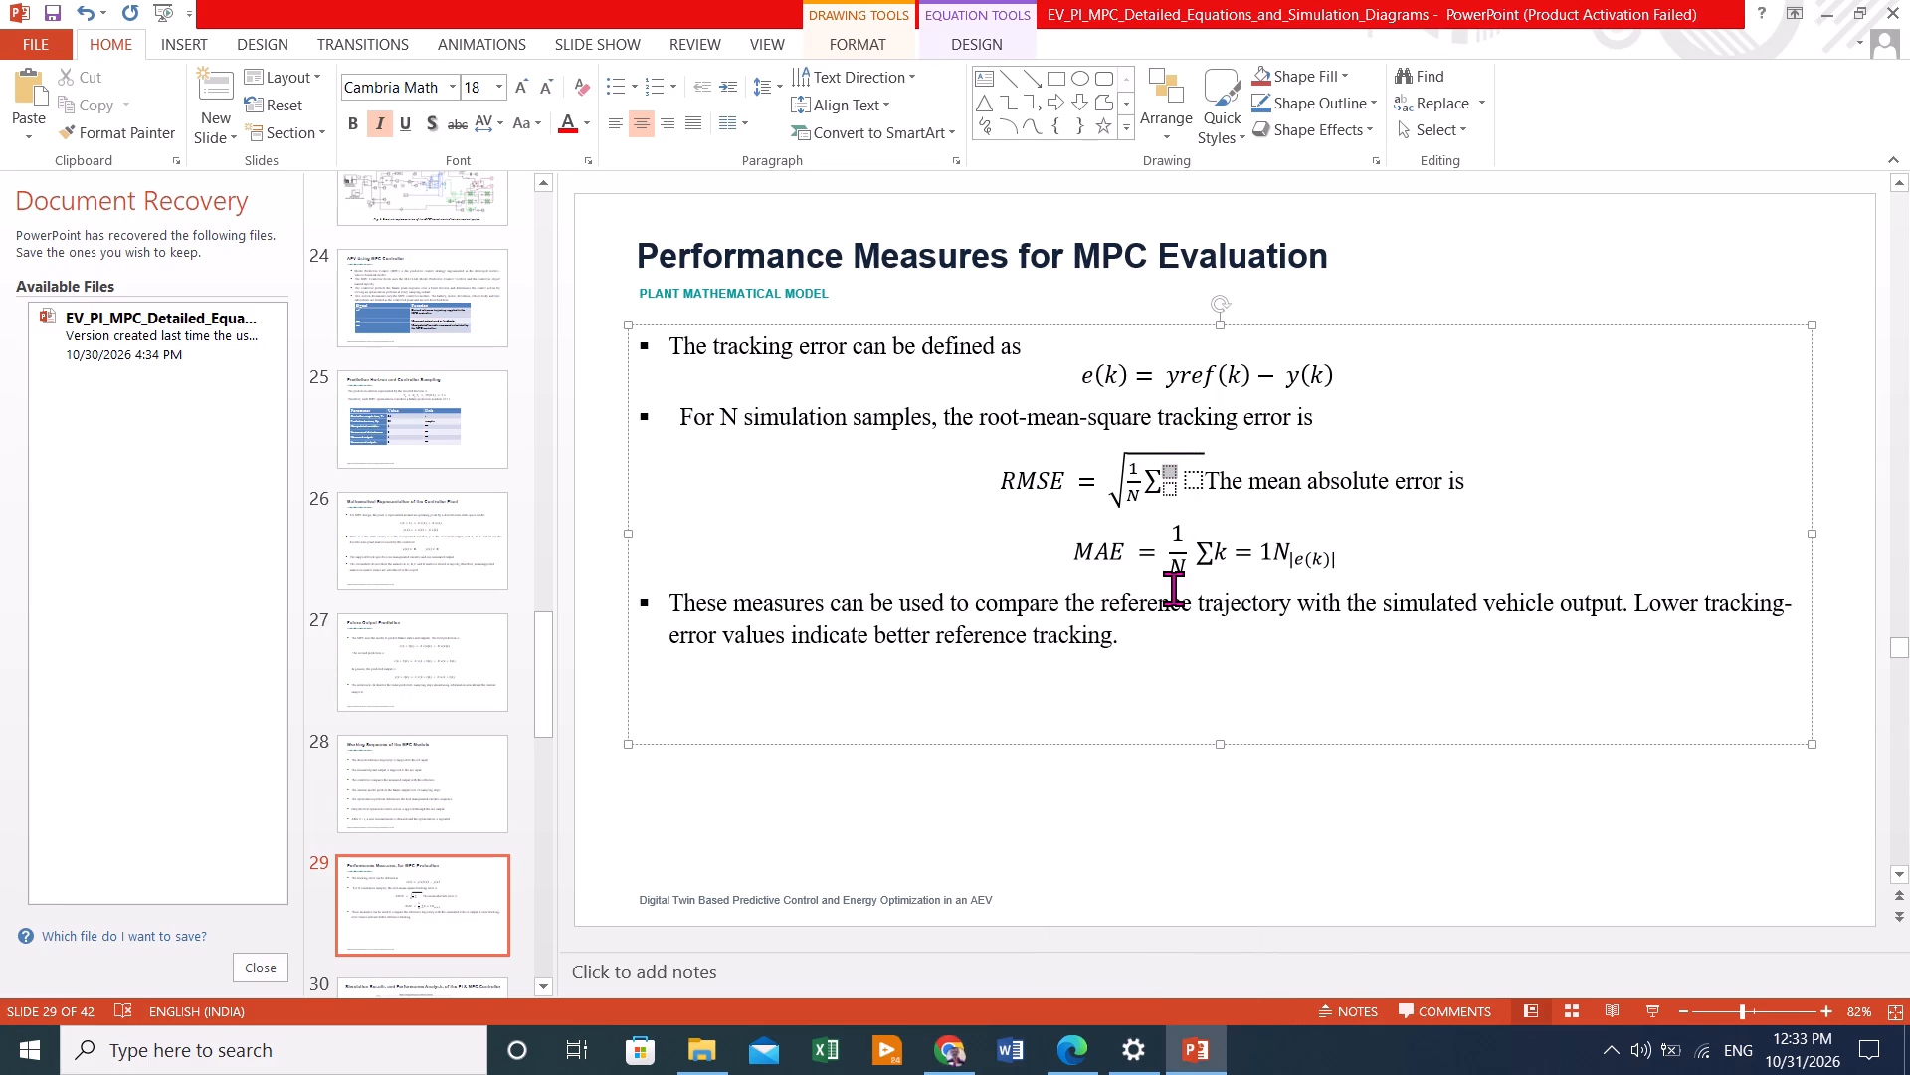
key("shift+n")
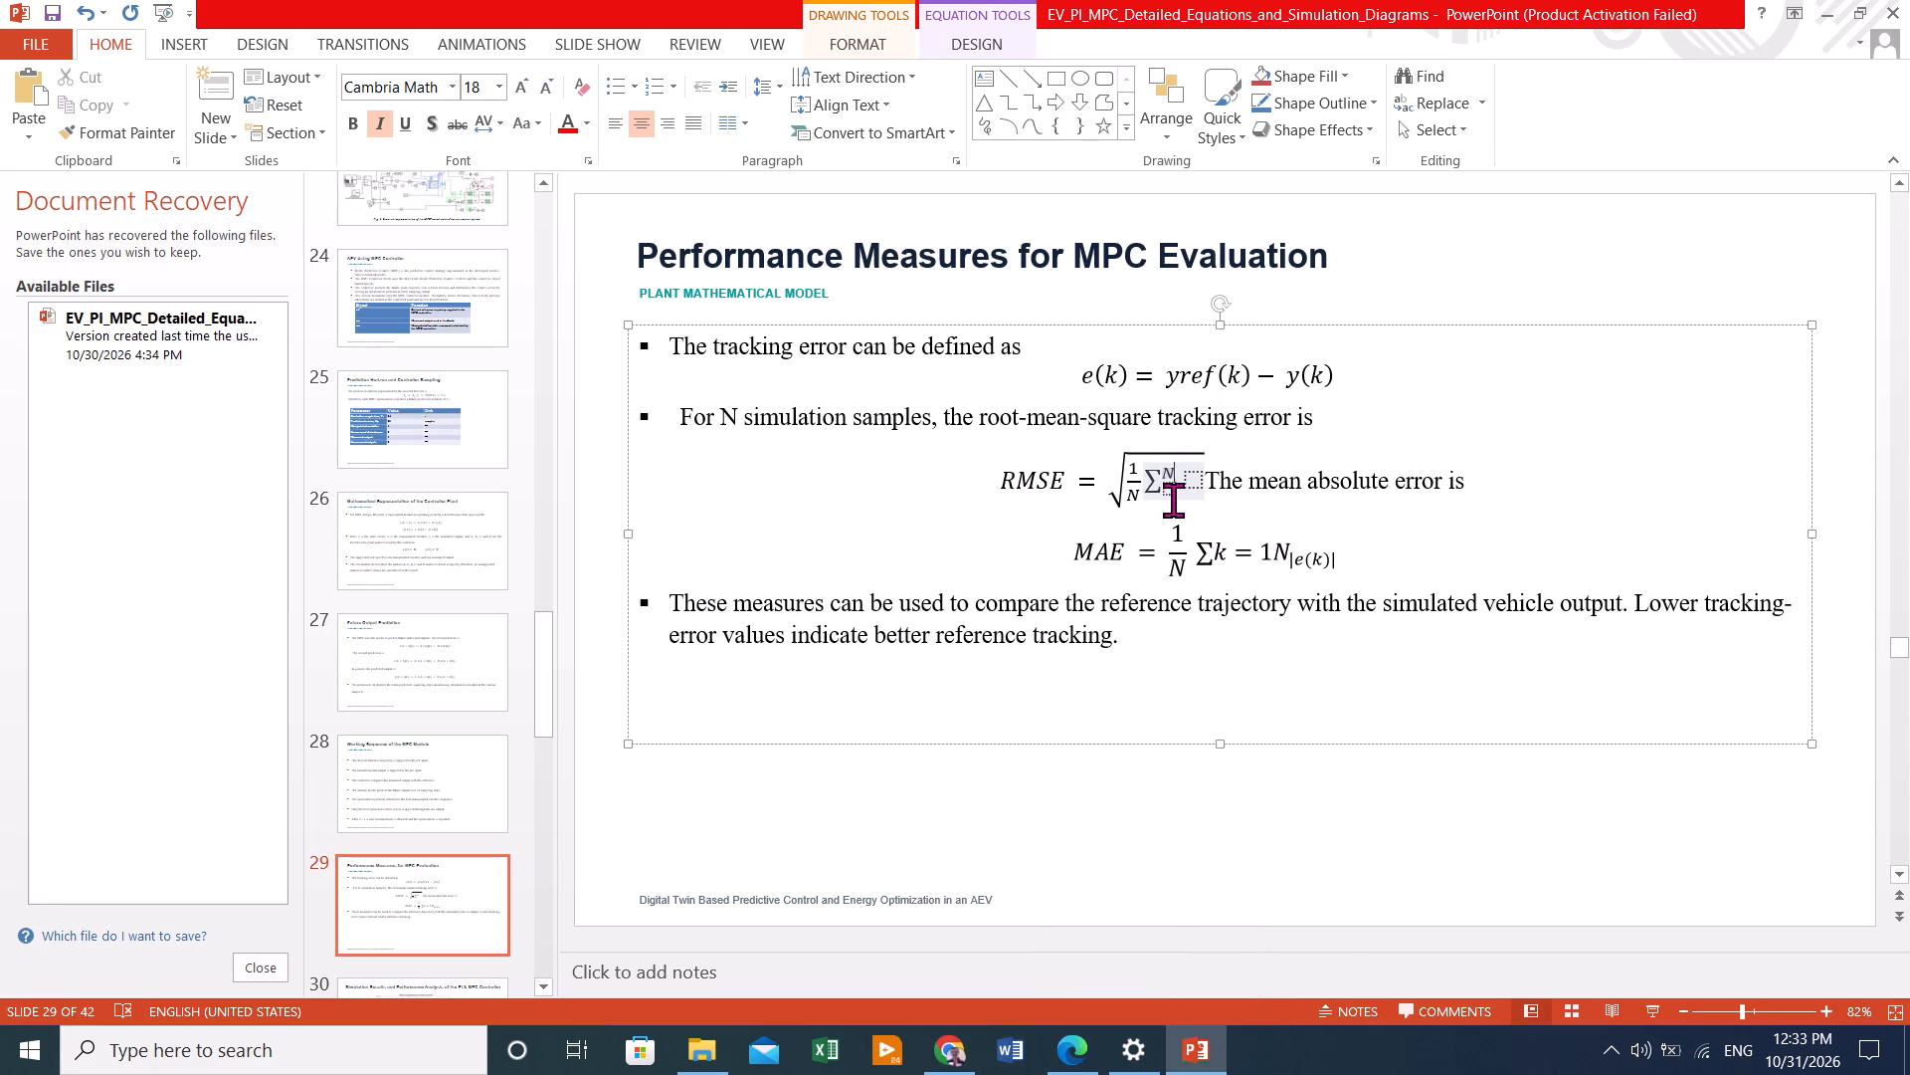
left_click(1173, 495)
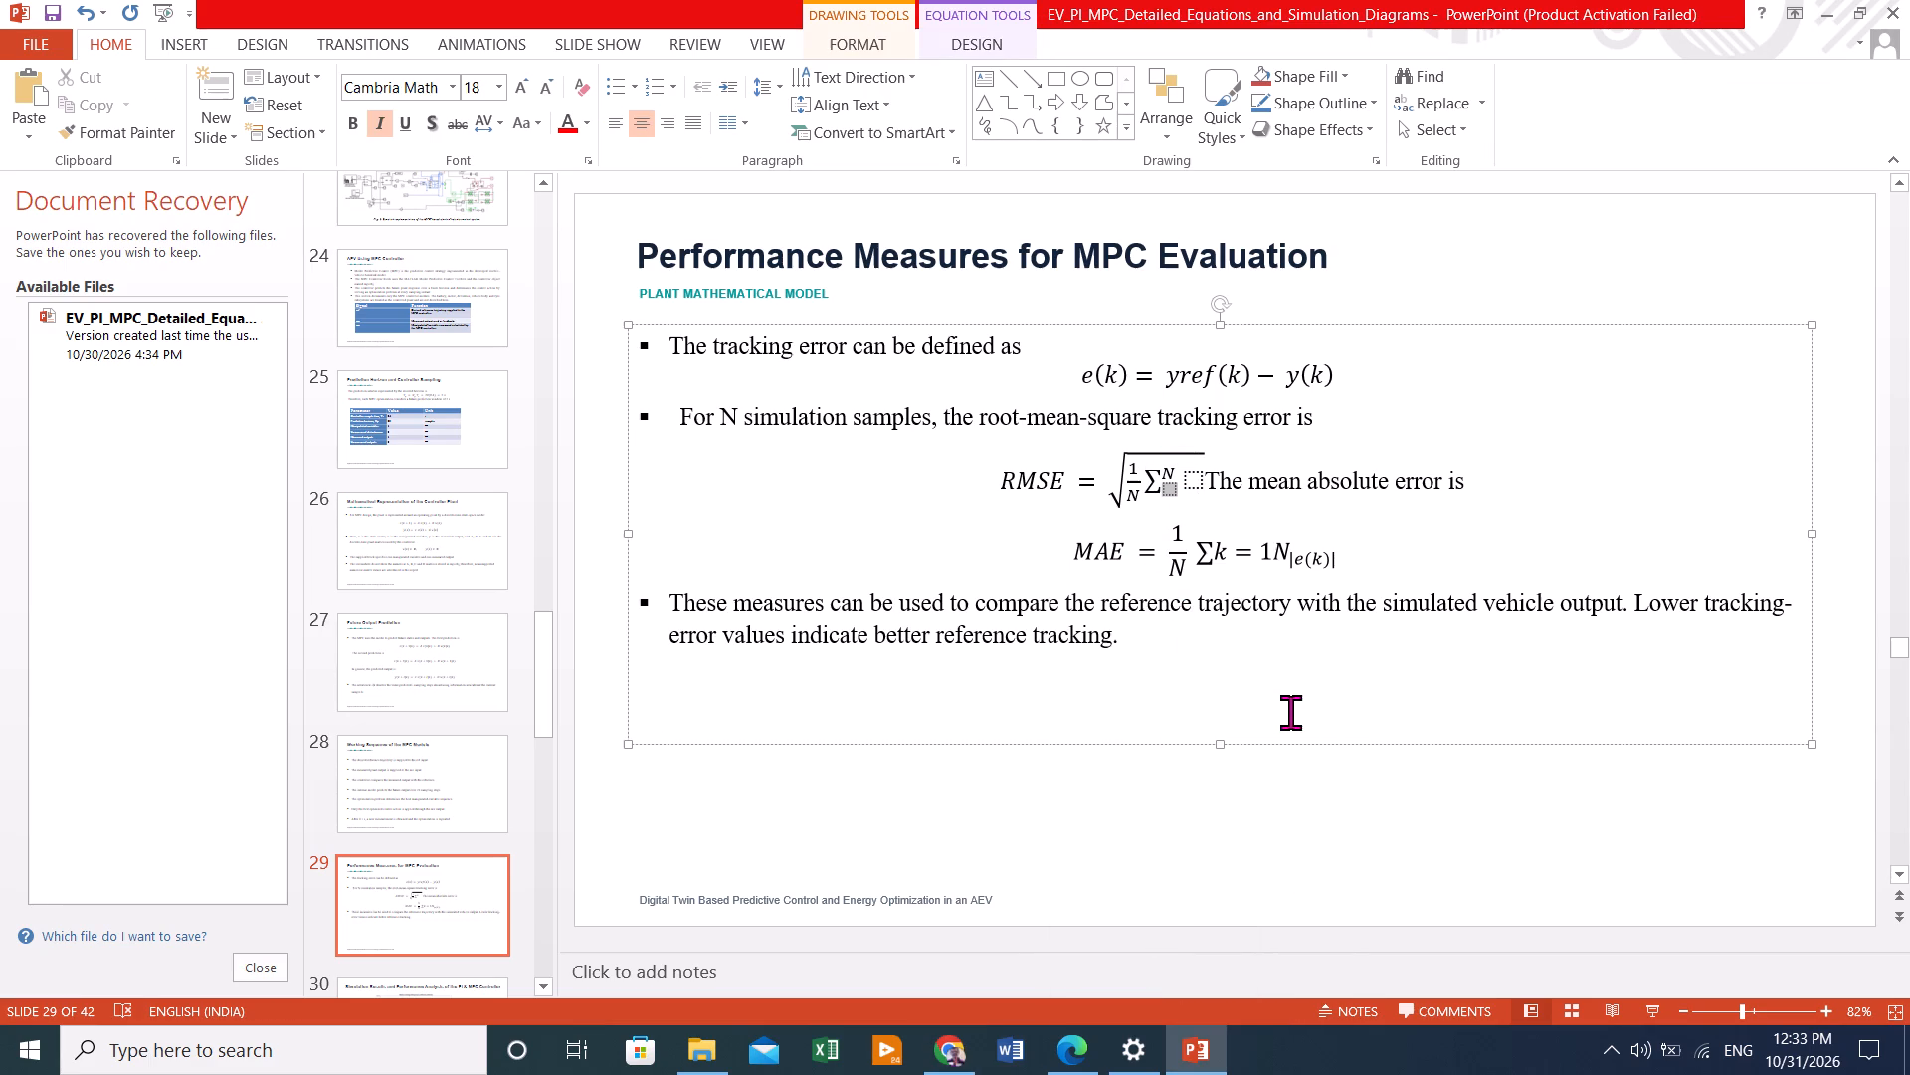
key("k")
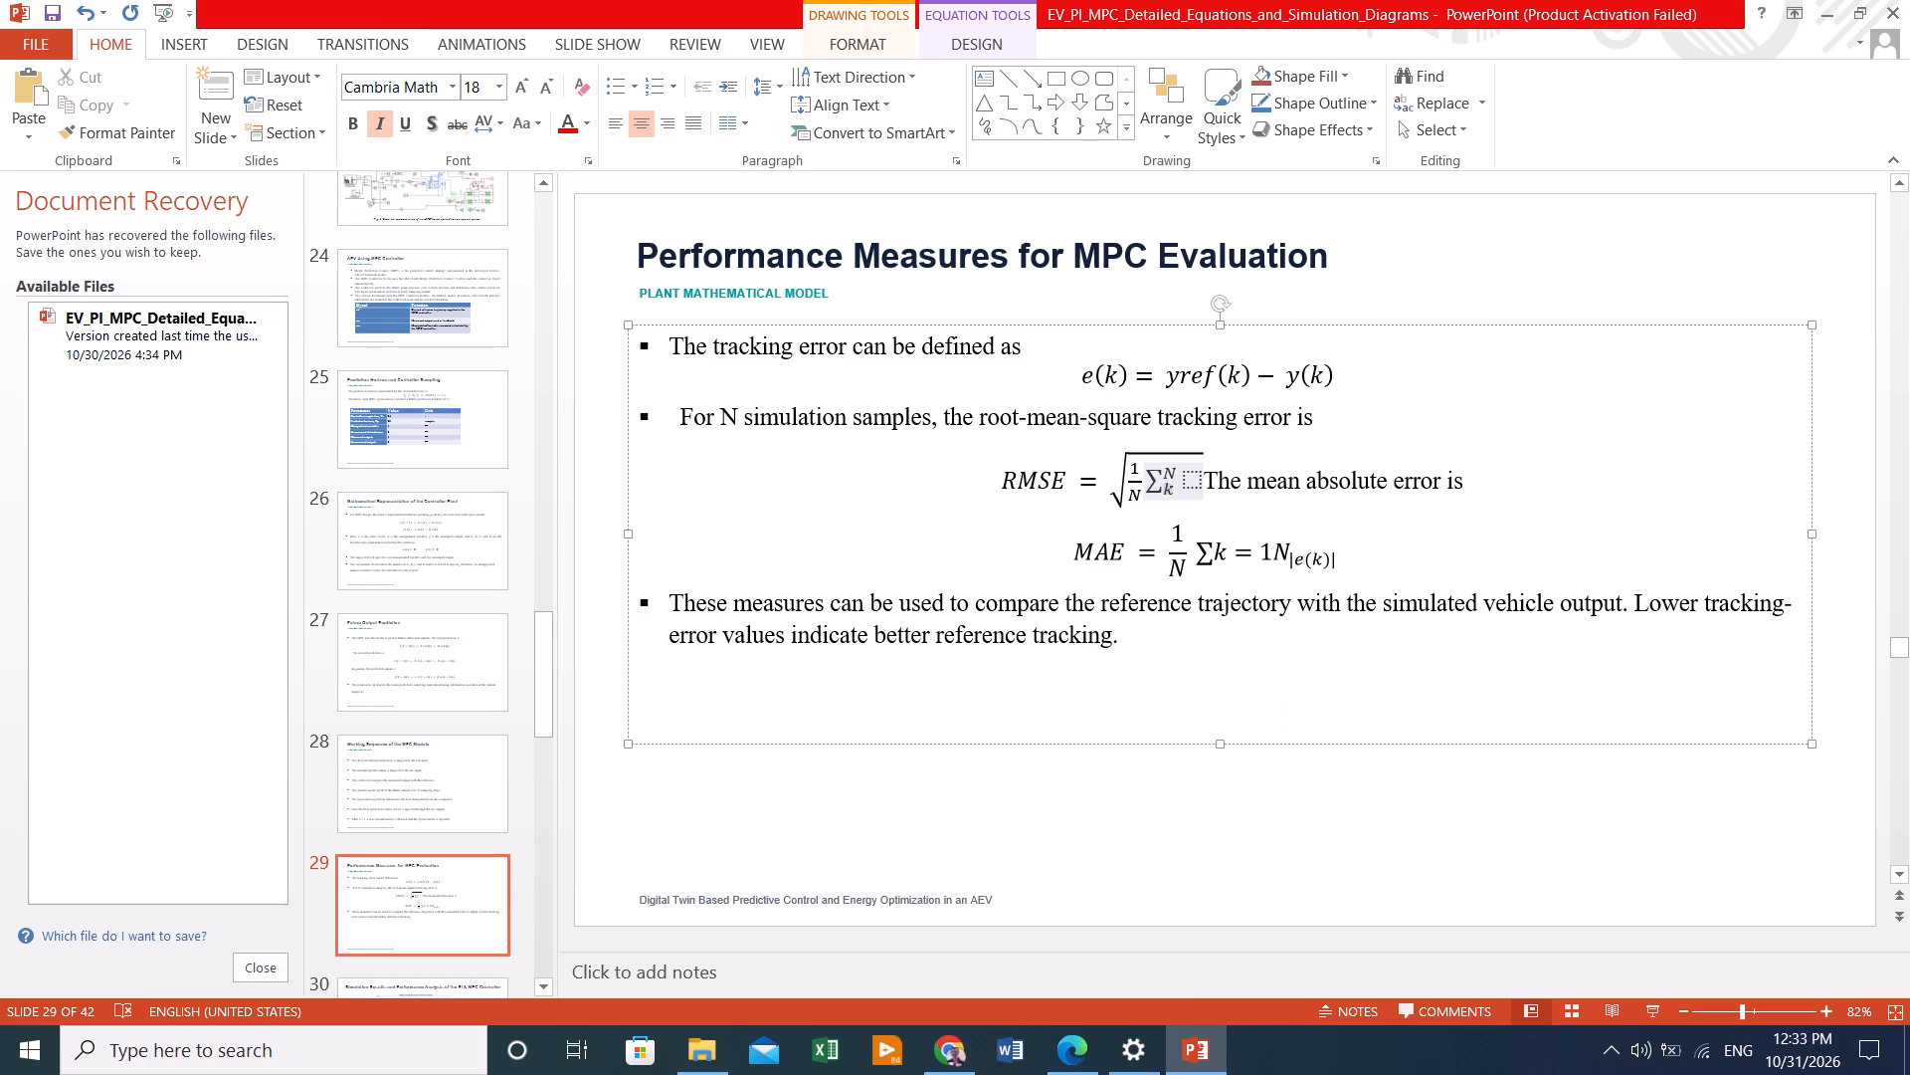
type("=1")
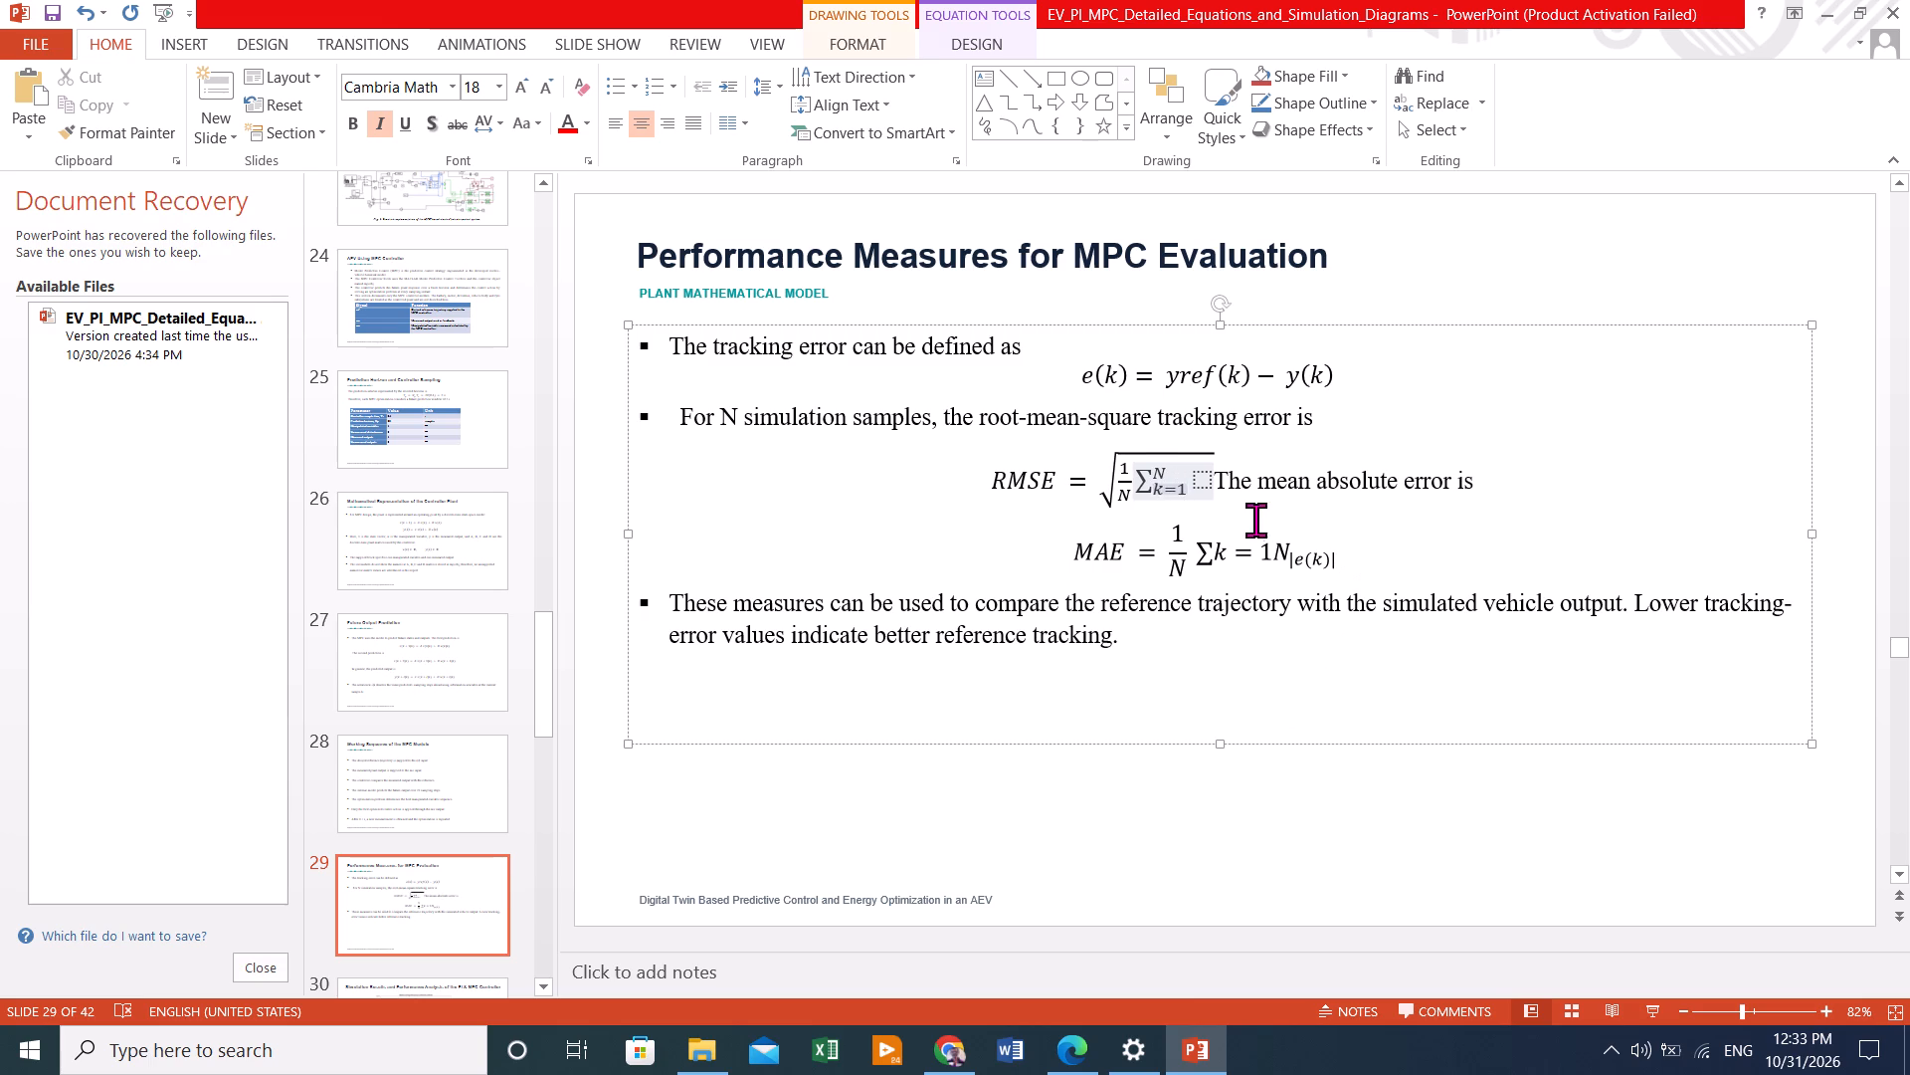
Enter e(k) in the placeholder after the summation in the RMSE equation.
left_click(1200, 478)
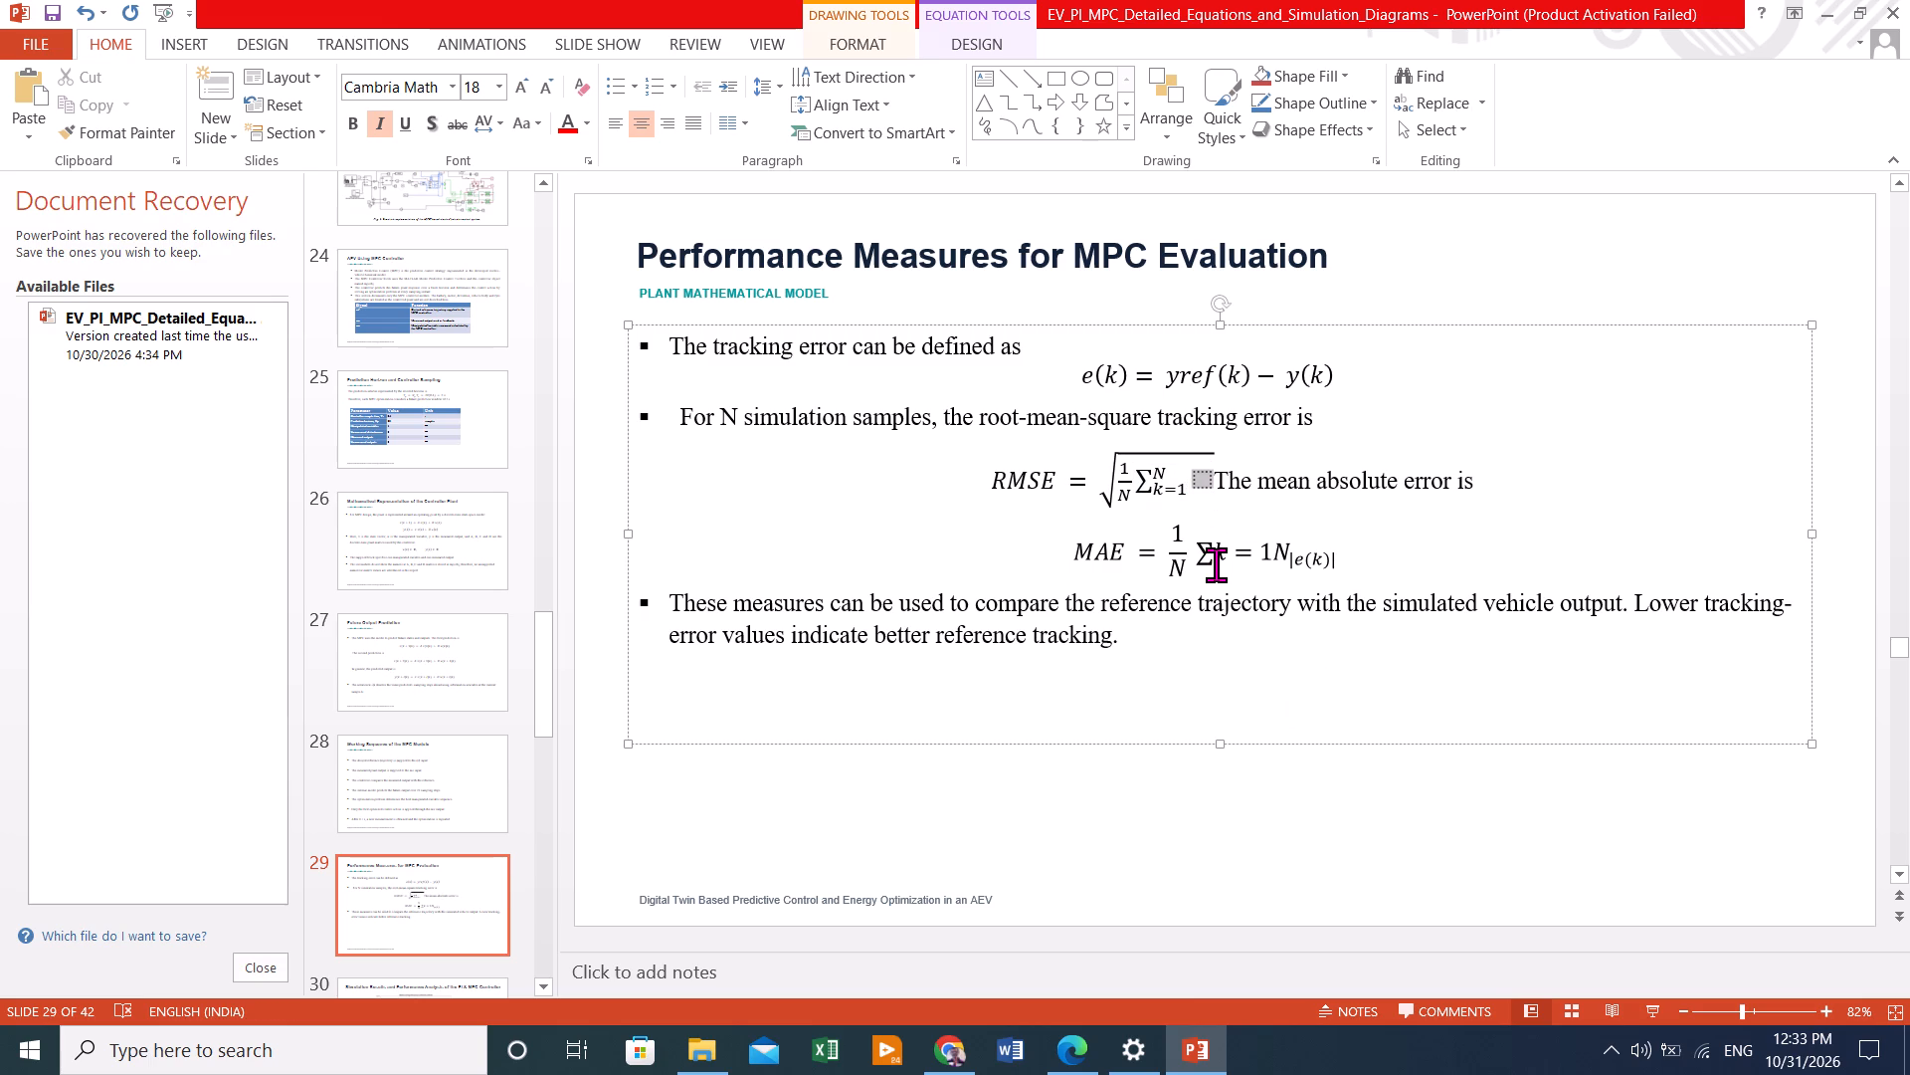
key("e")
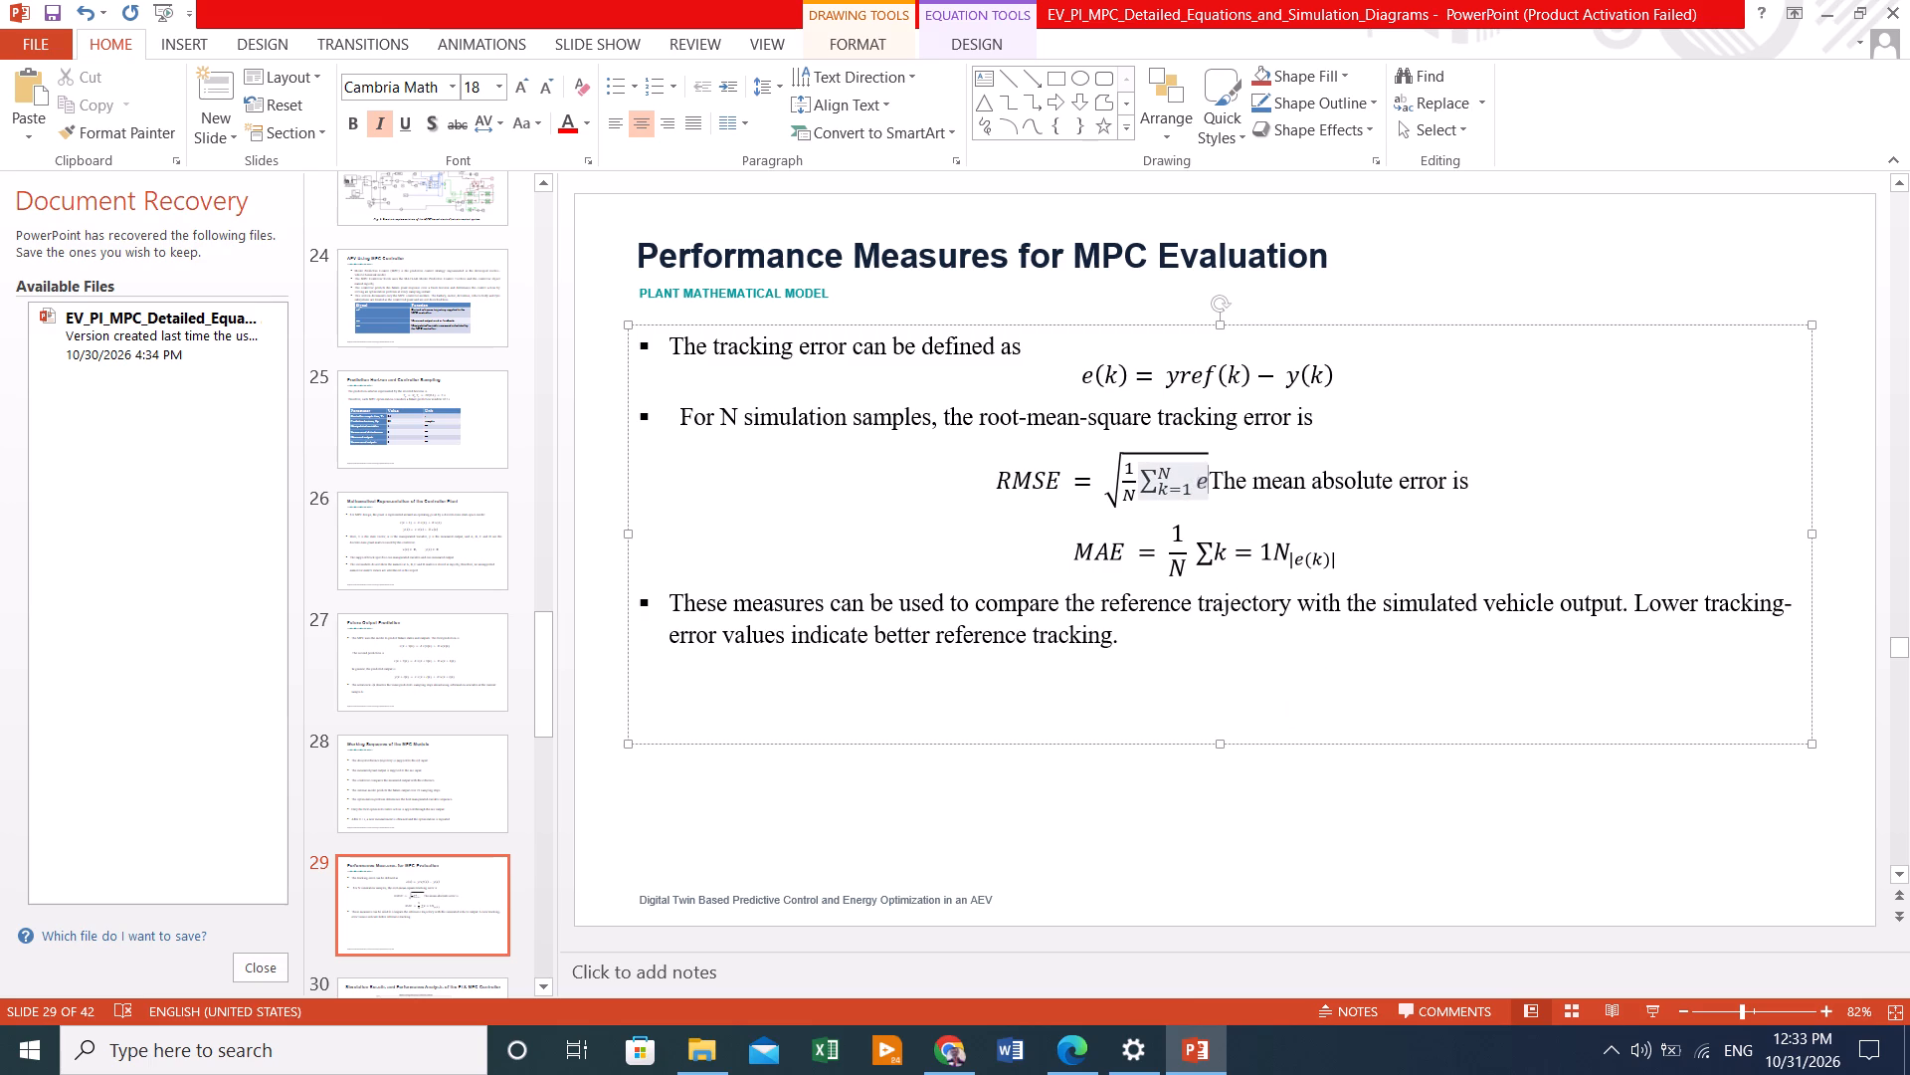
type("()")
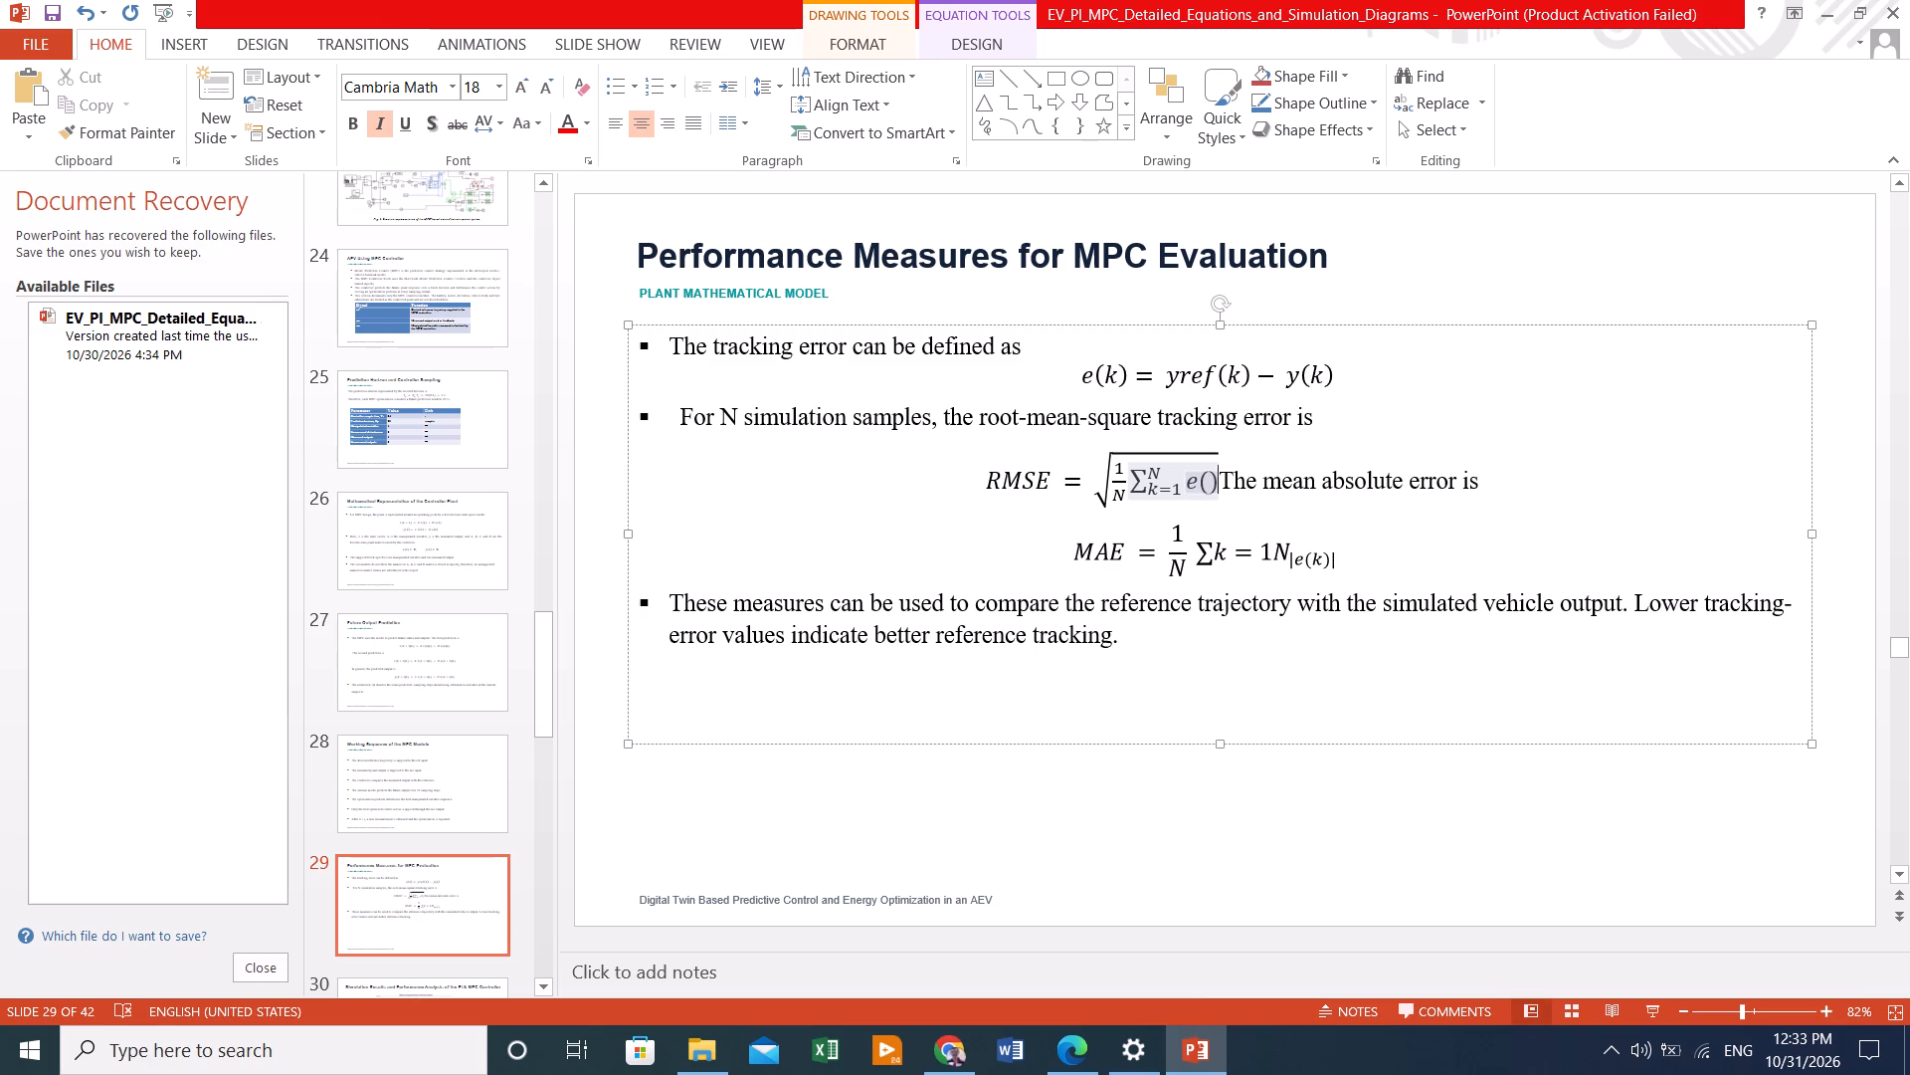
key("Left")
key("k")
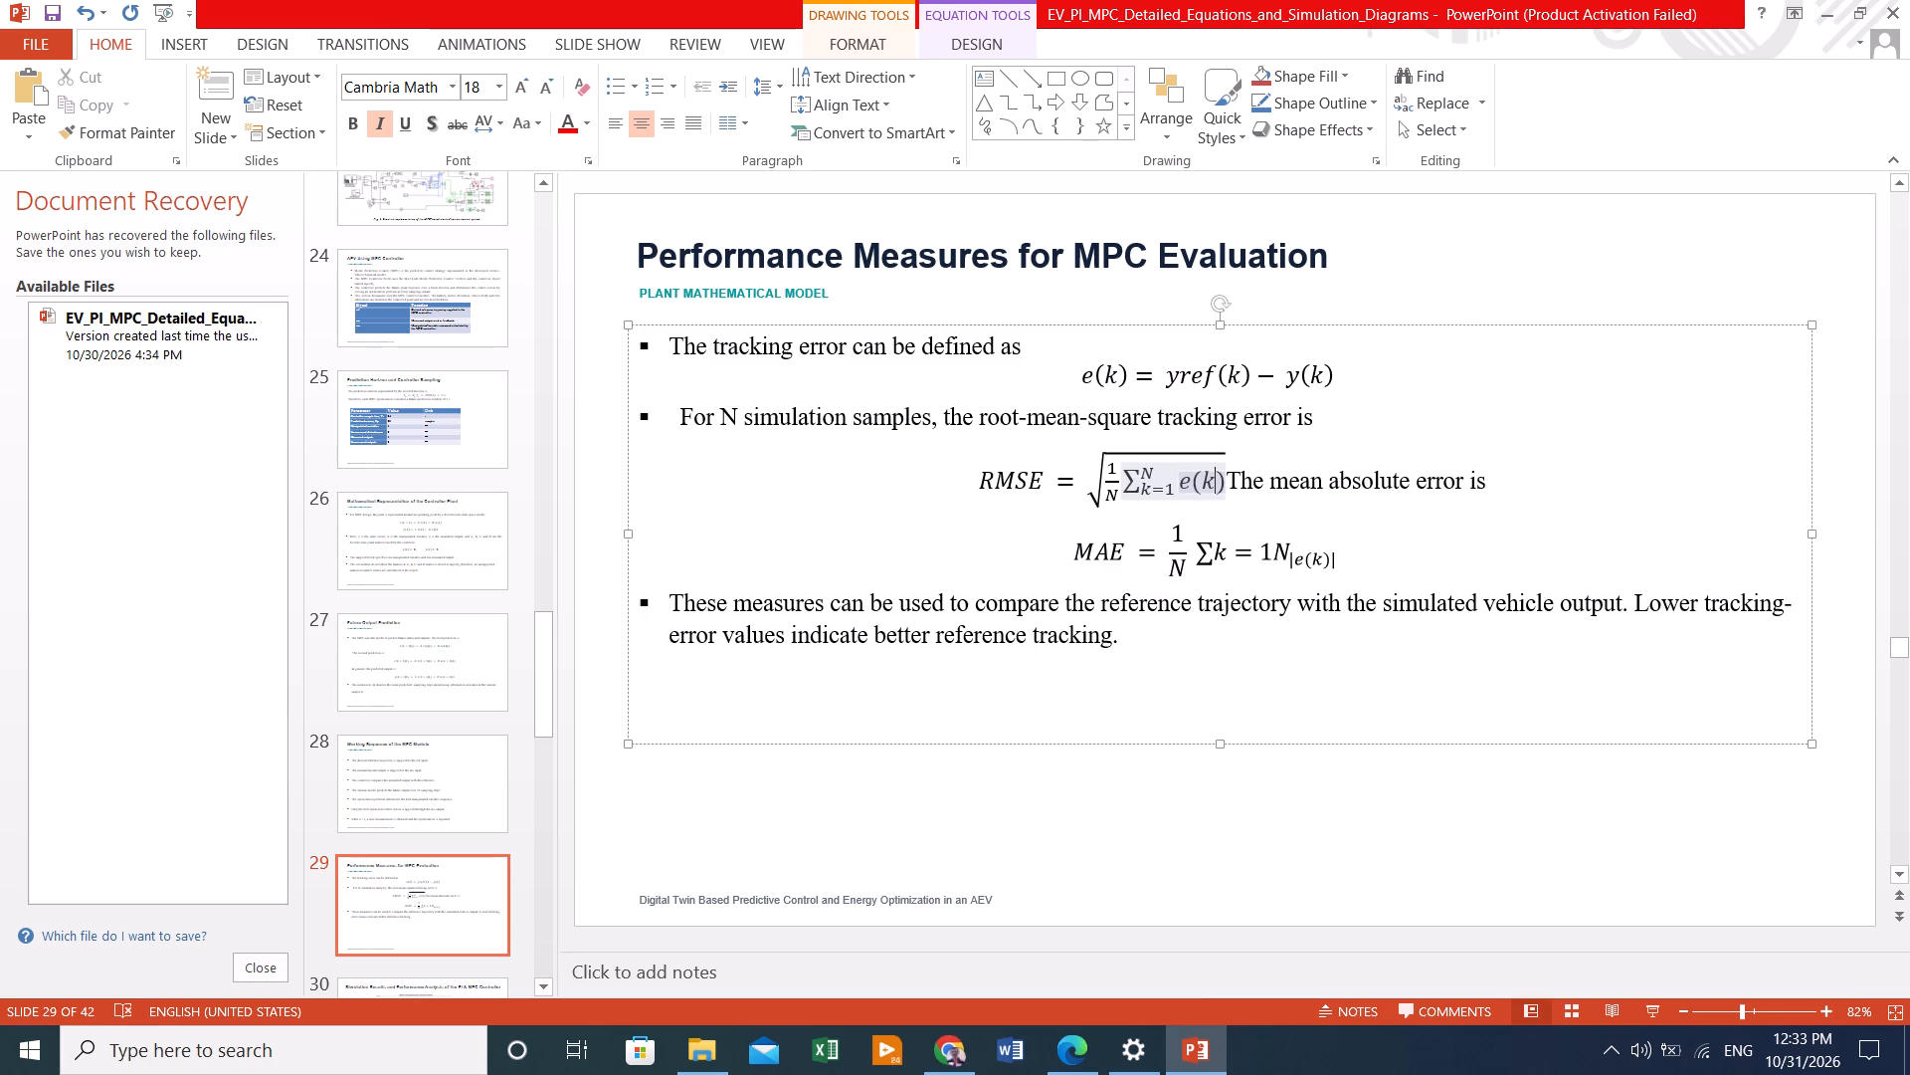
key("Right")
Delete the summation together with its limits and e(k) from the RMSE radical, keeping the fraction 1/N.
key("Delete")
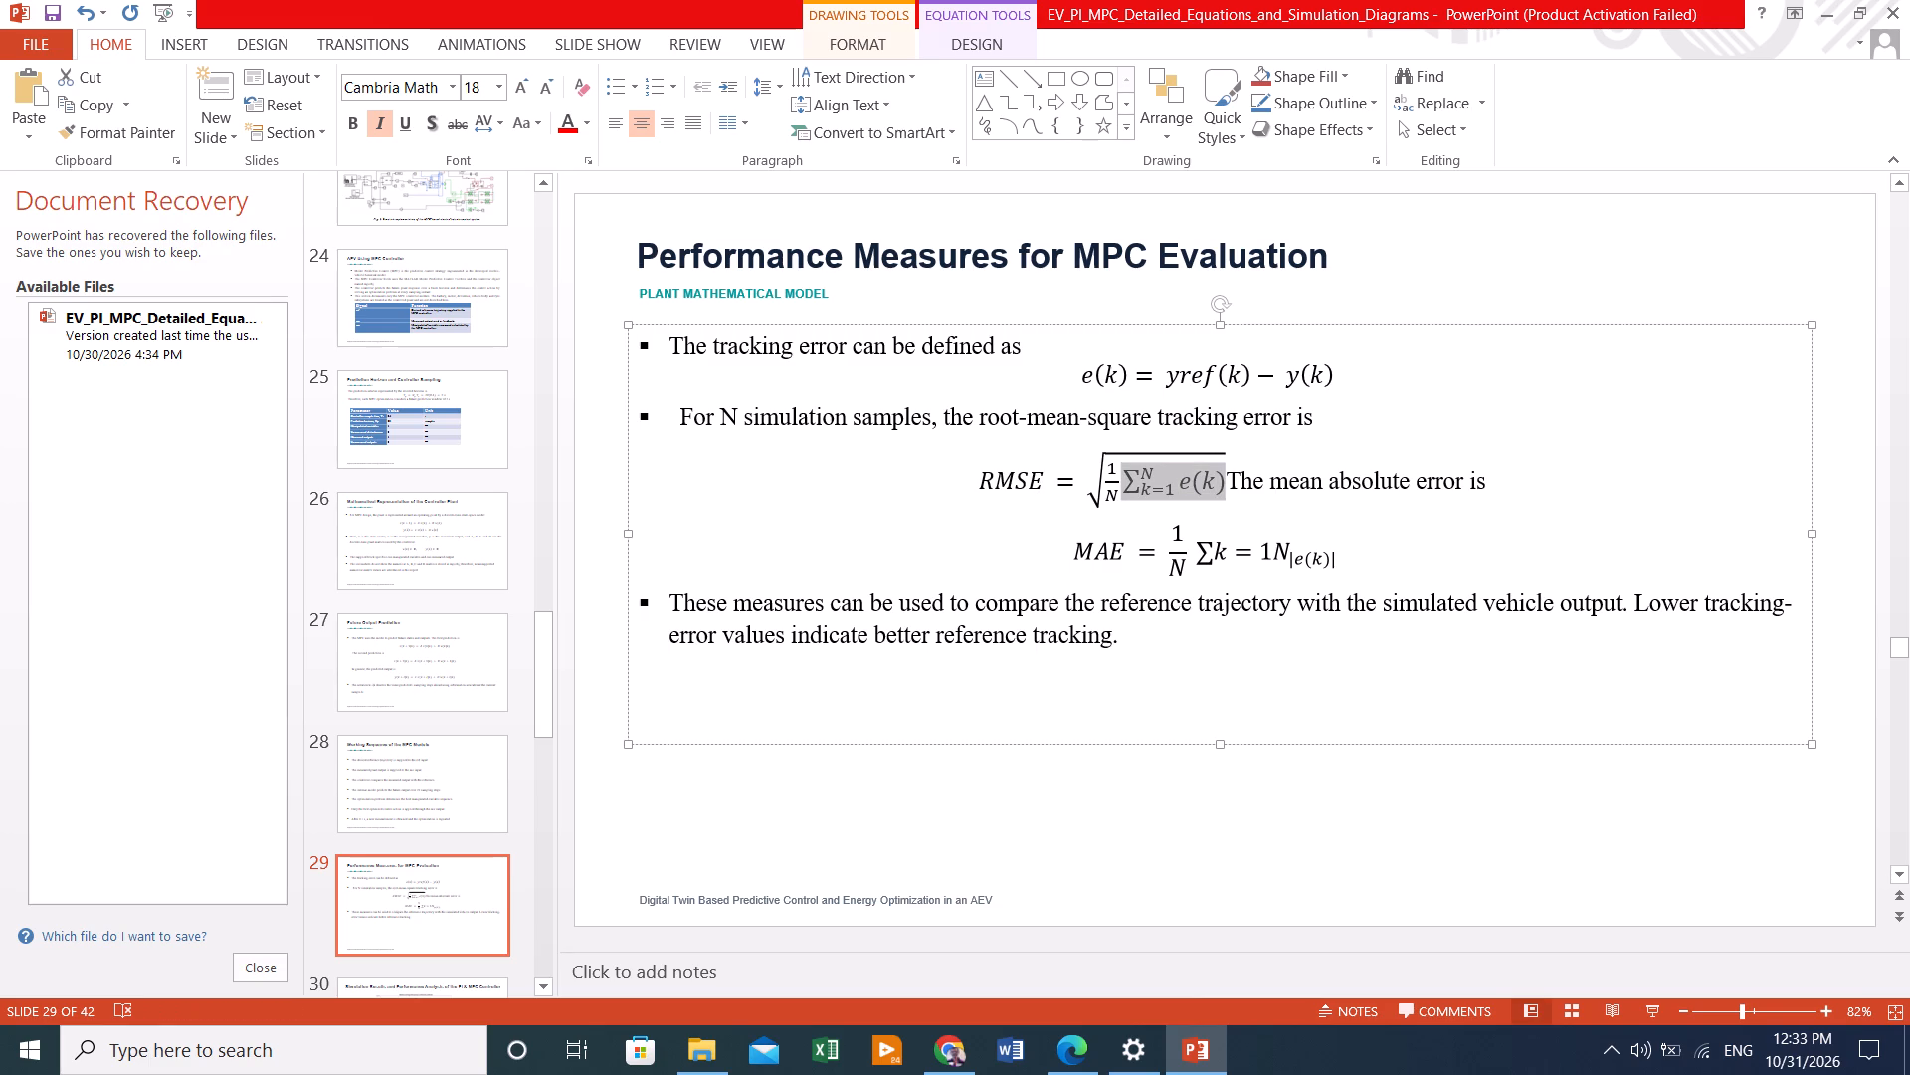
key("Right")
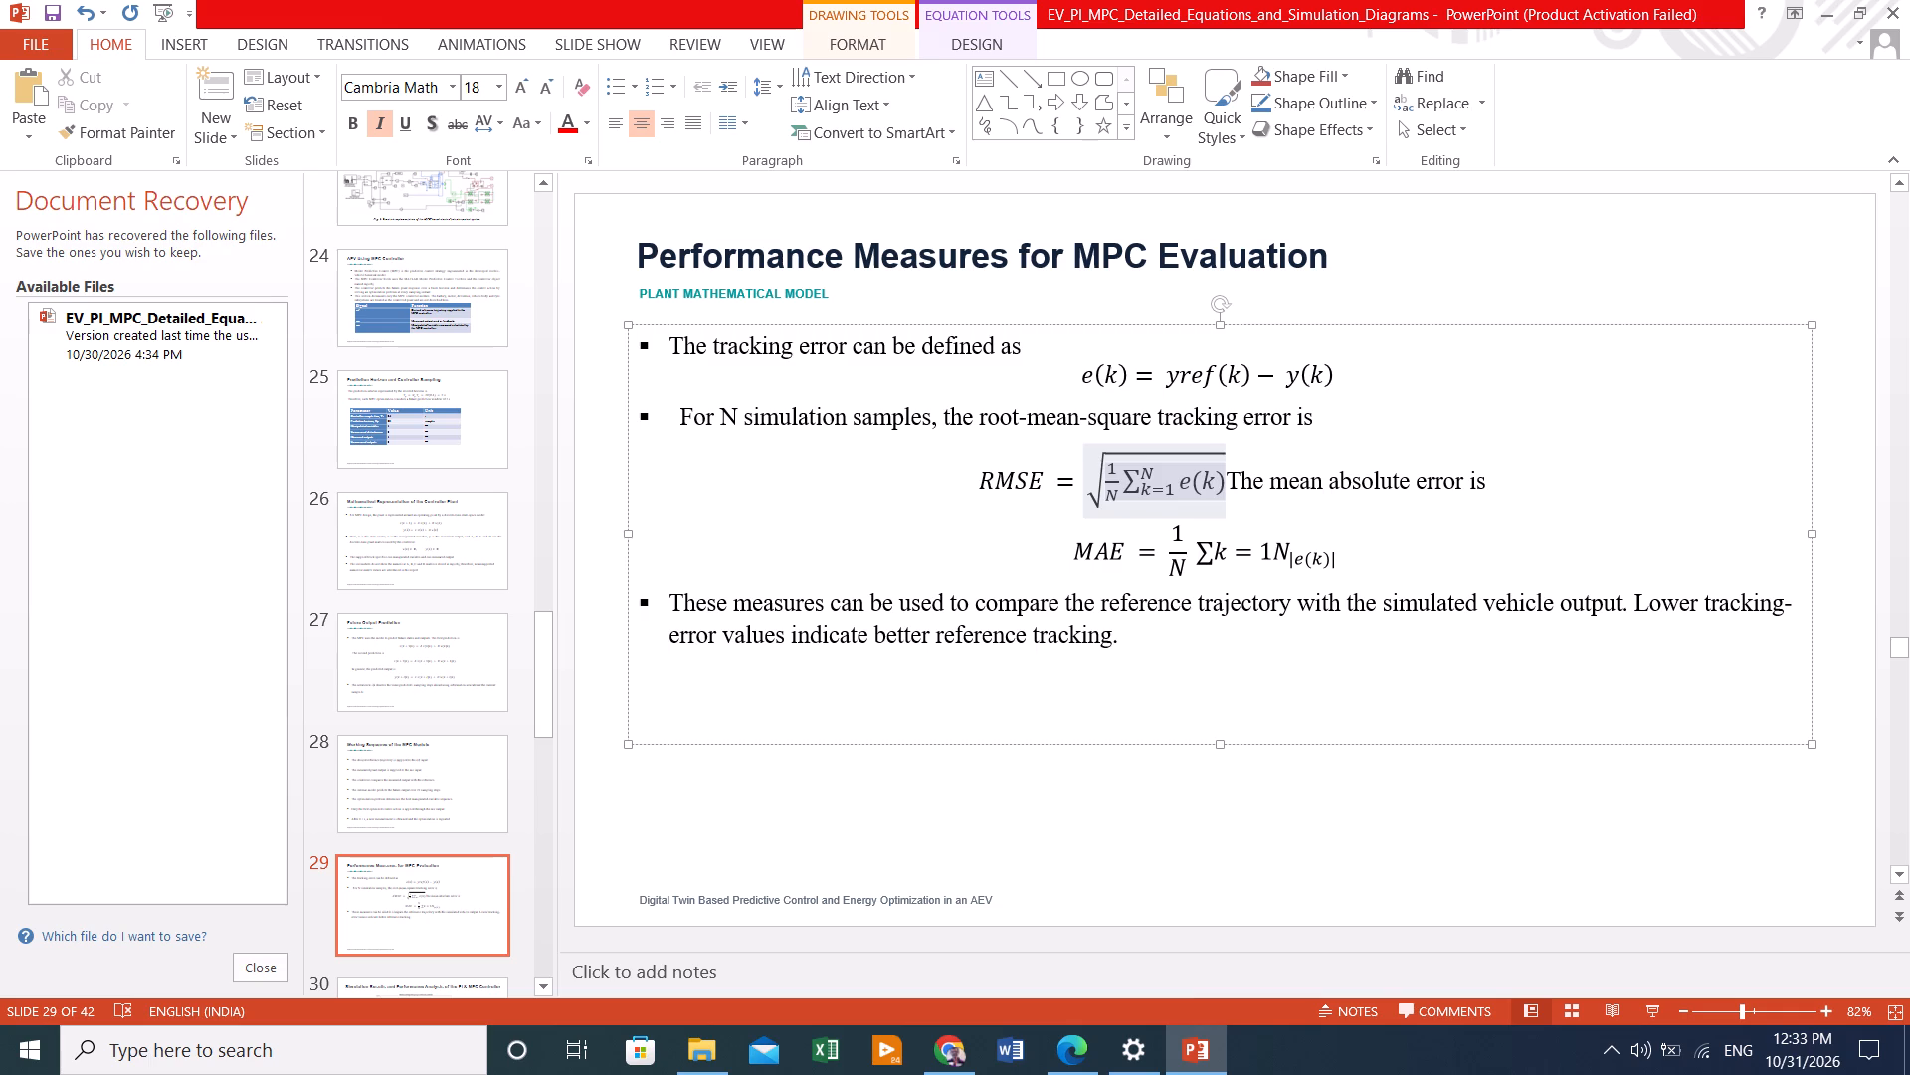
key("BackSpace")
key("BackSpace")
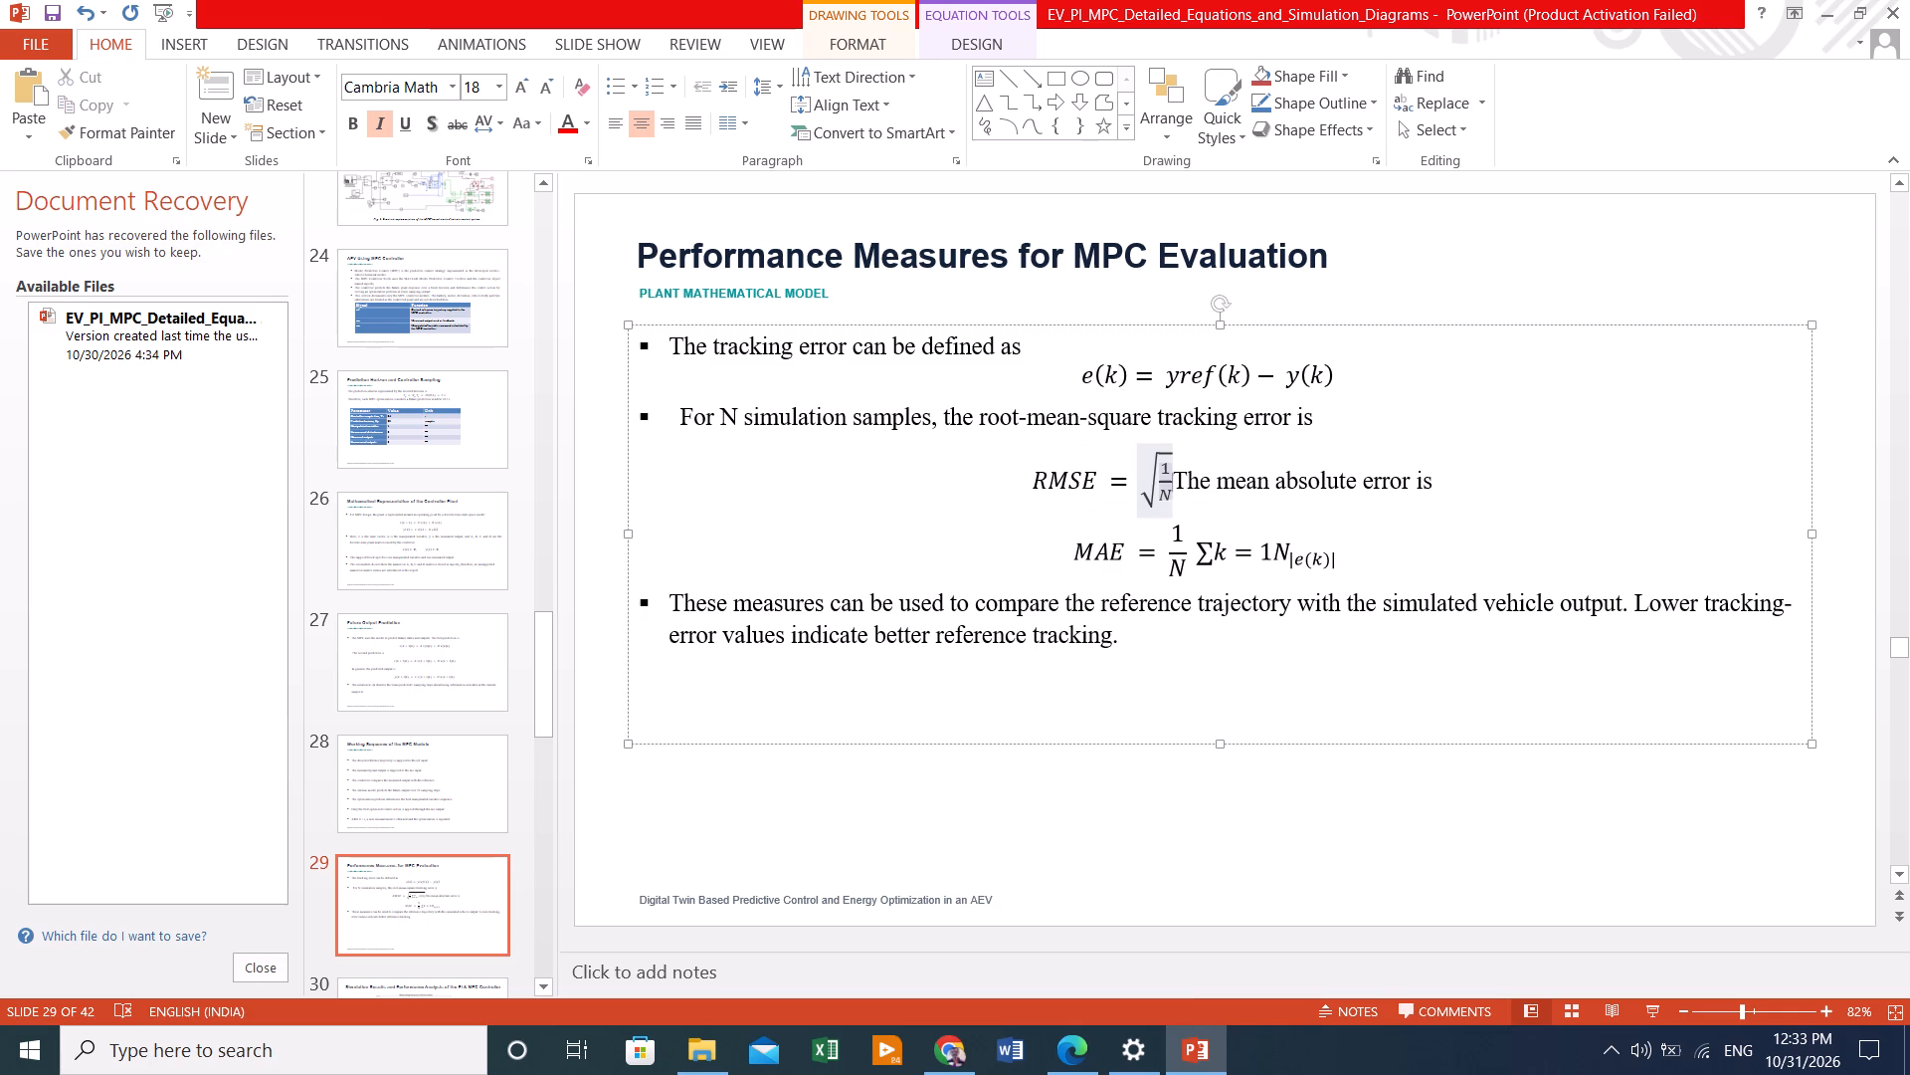
Undo the deletion of the RMSE summation, and clear only e(k) from the placeholder after it.
key("ctrl+z")
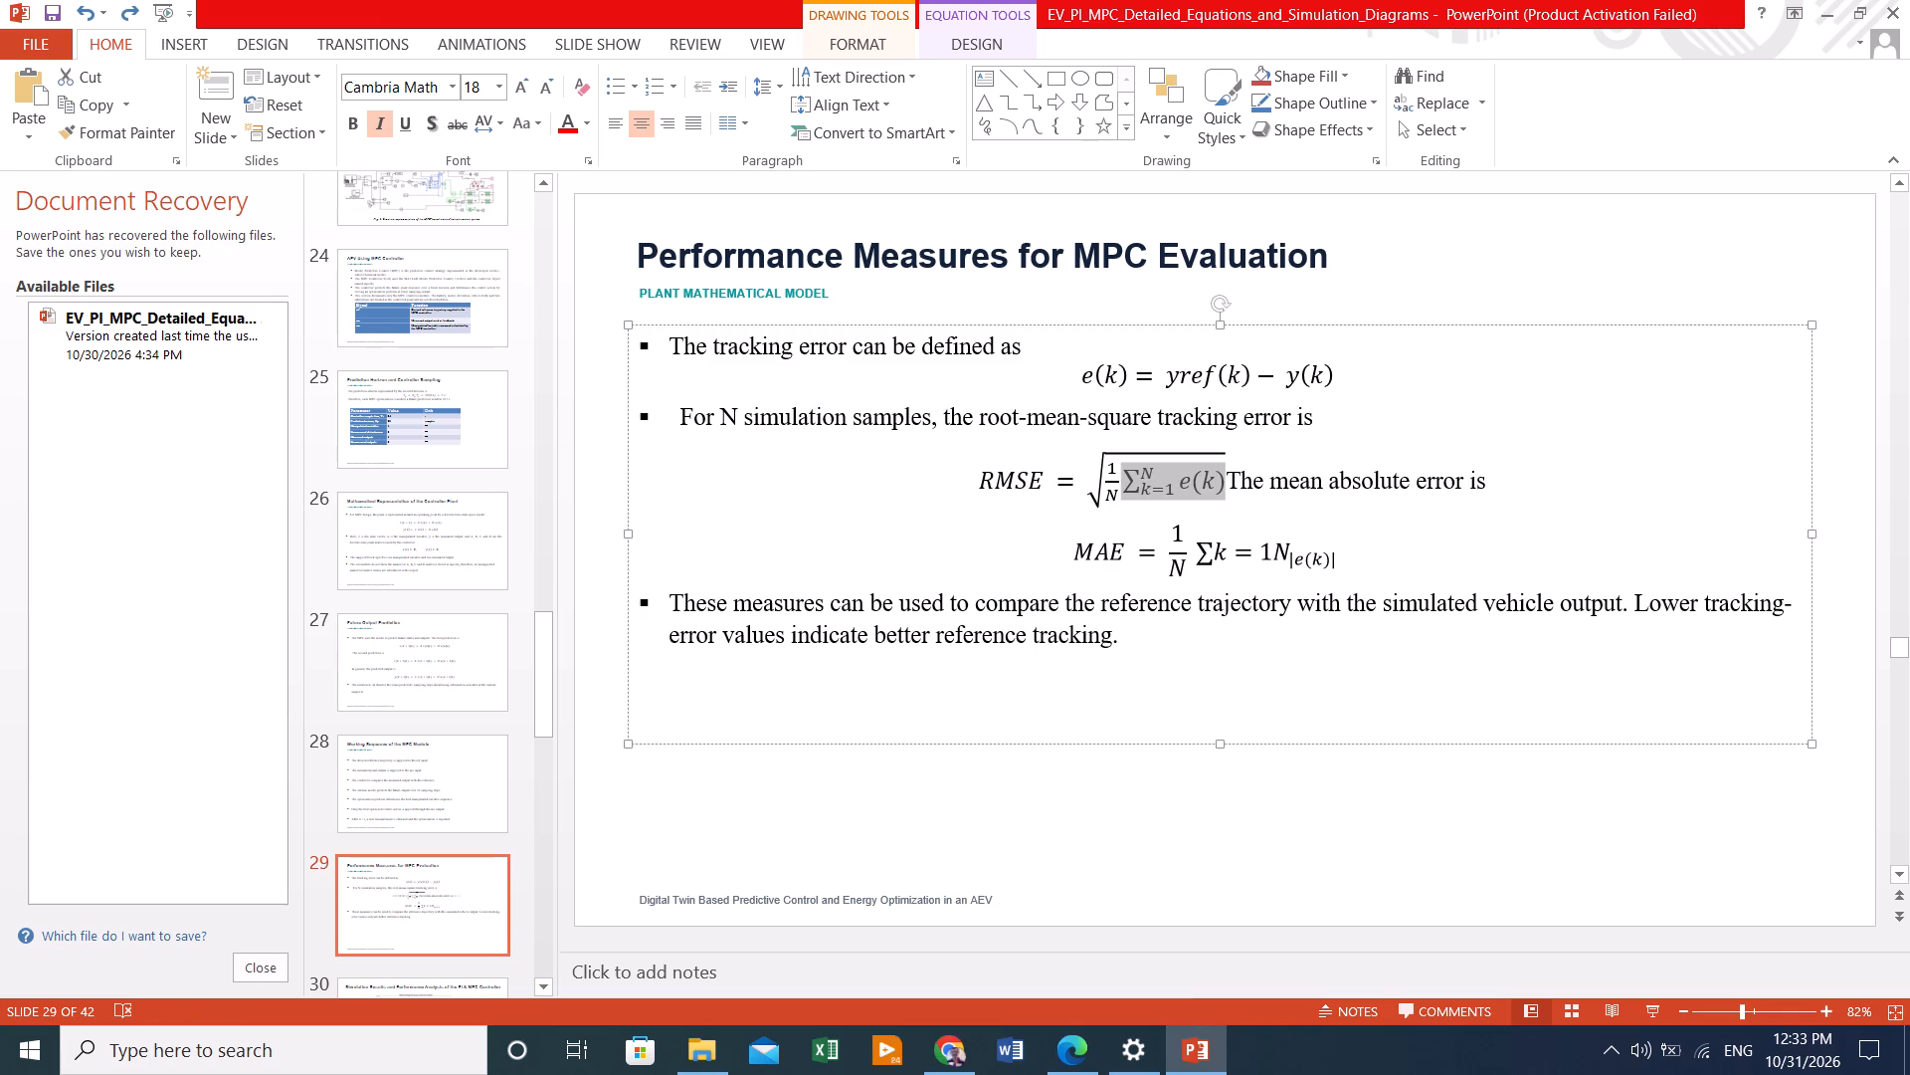
left_click(1209, 474)
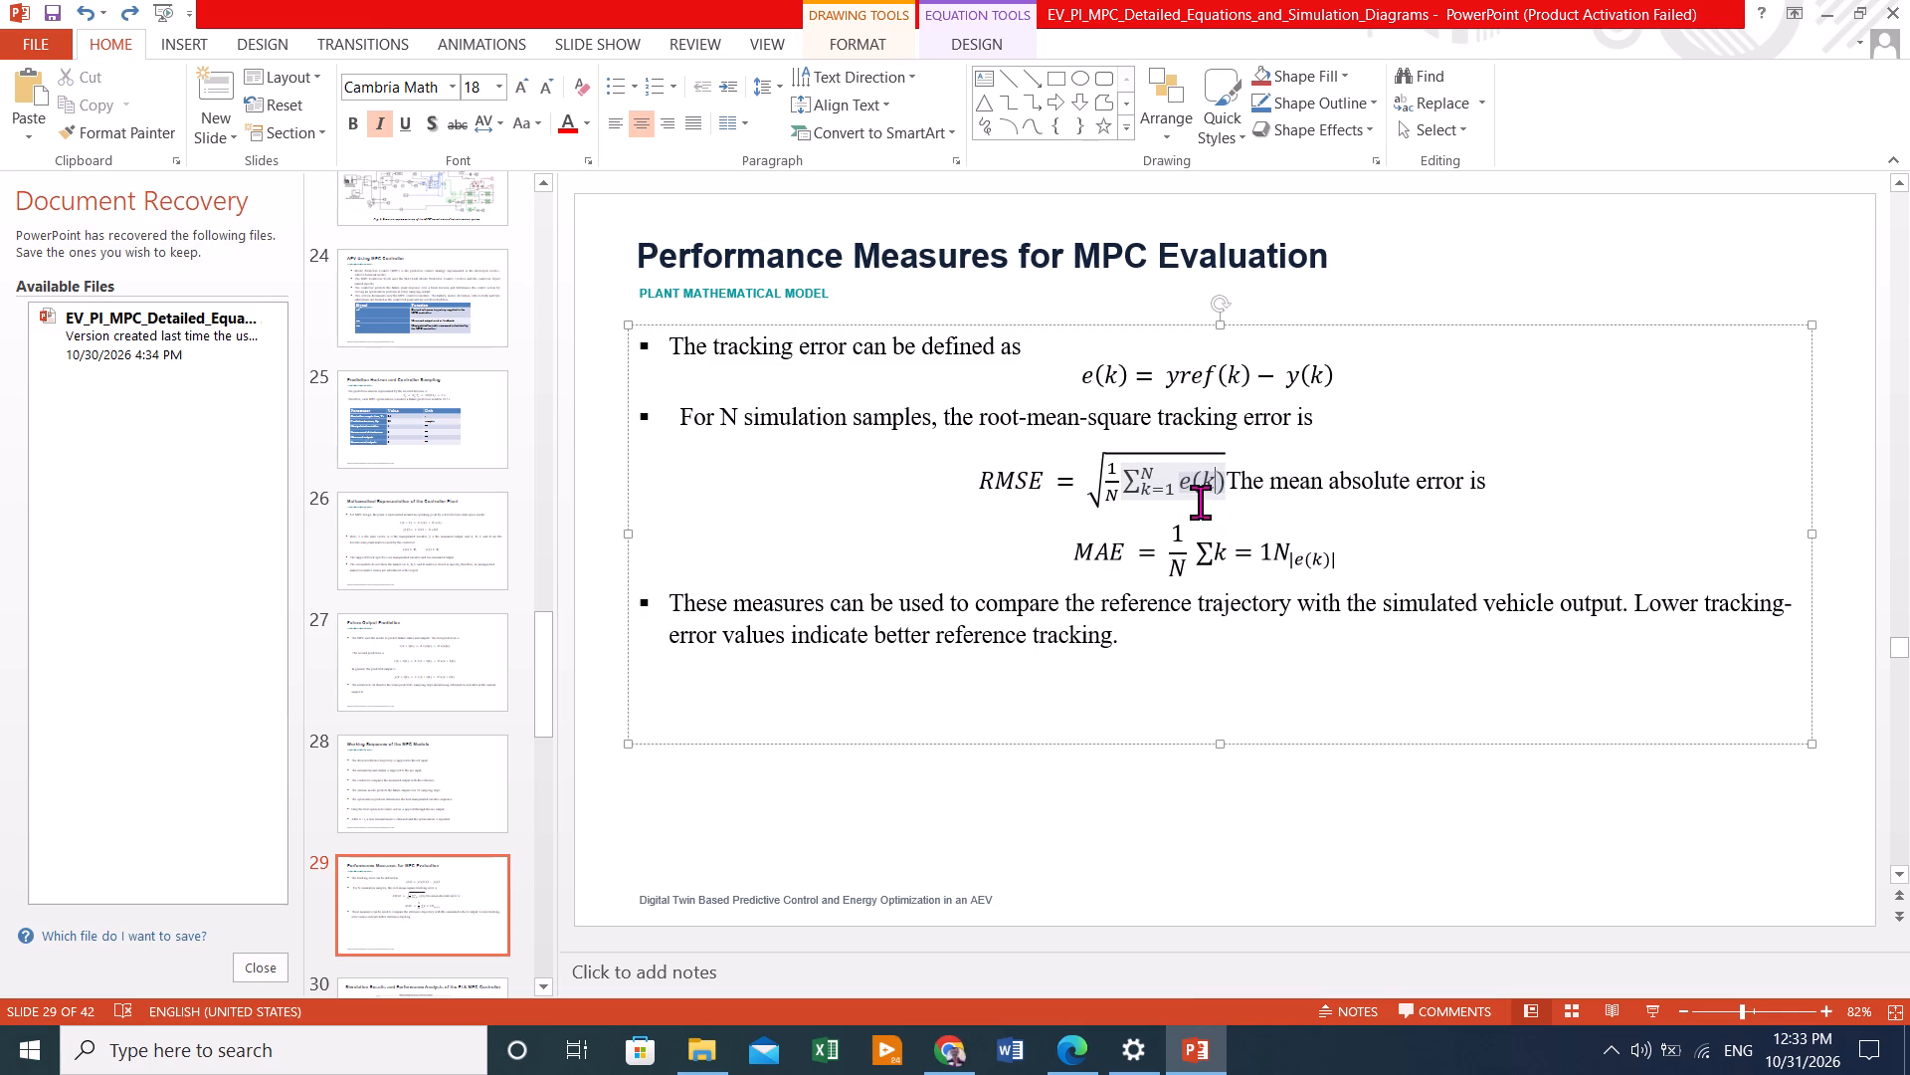
key("Right")
key("BackSpace")
key("BackSpace")
key("BackSpace")
key("BackSpace")
key("BackSpace")
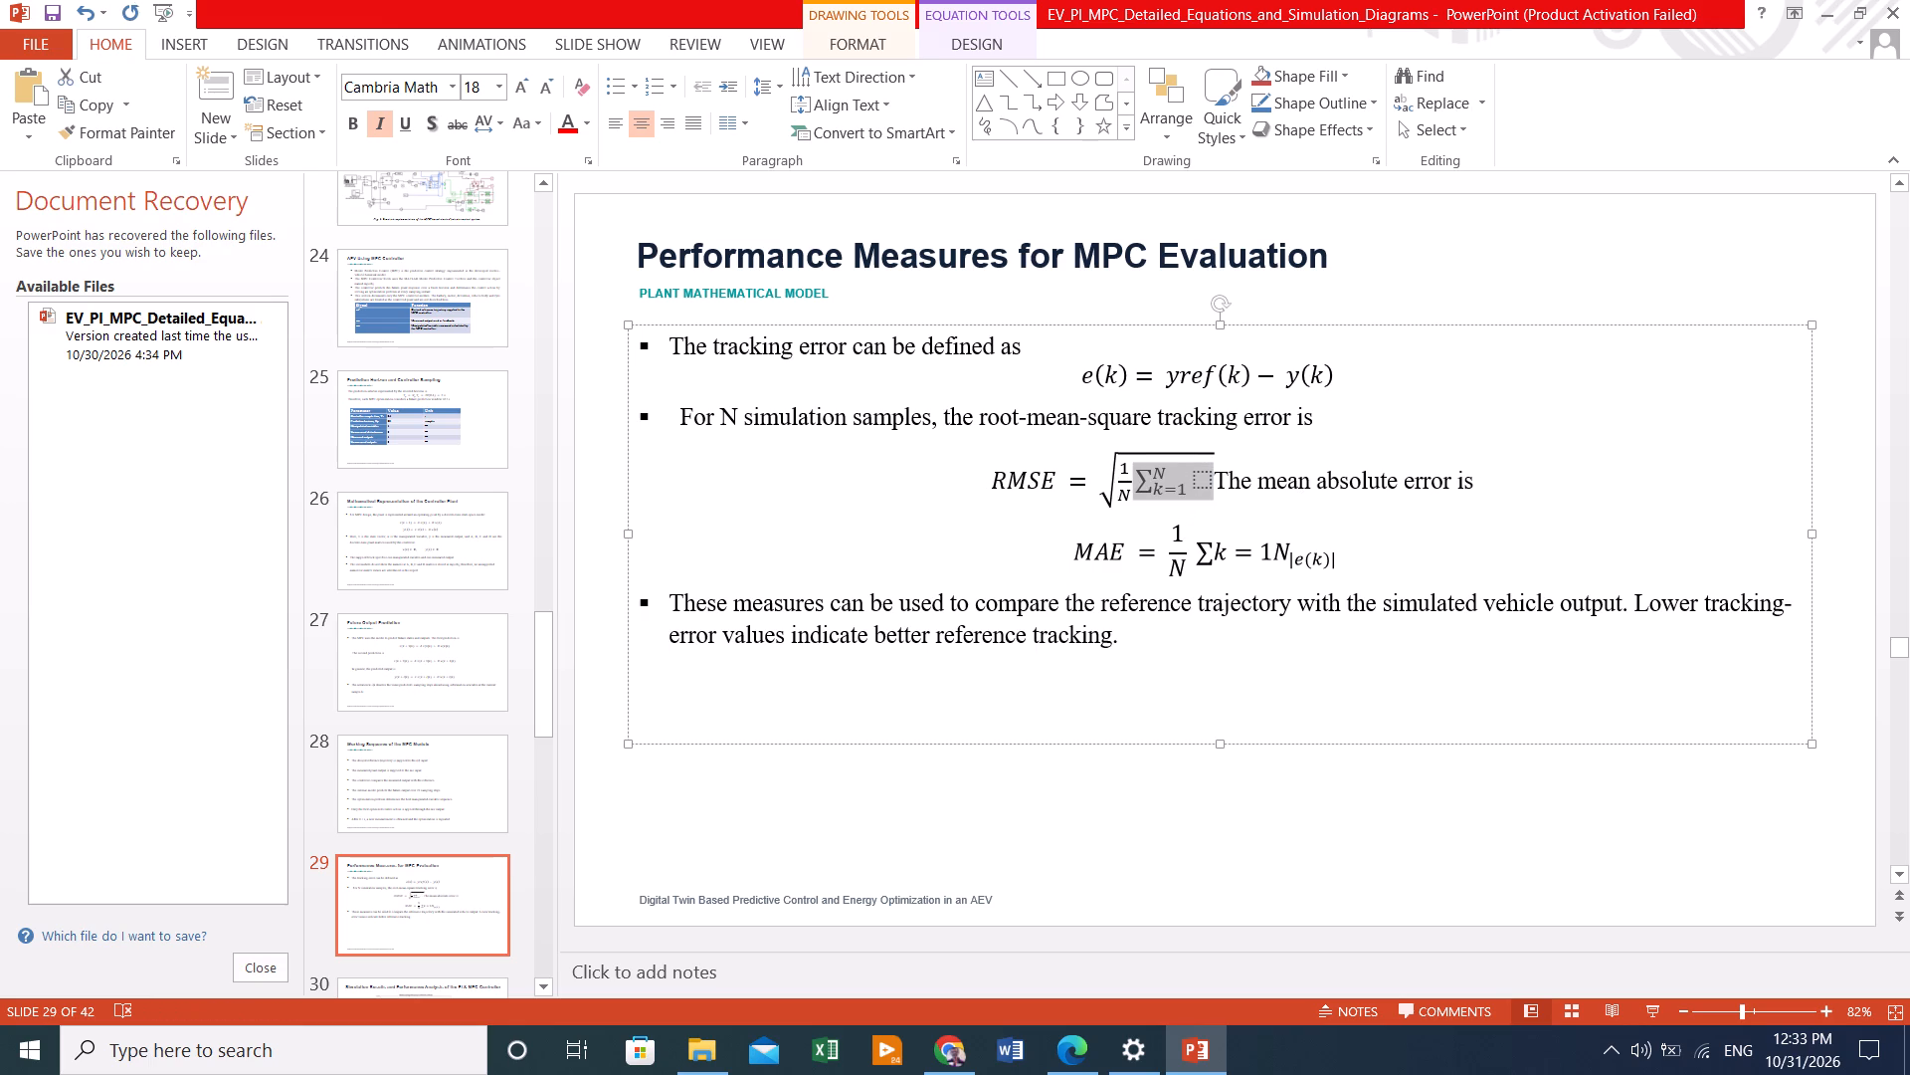
key("Right")
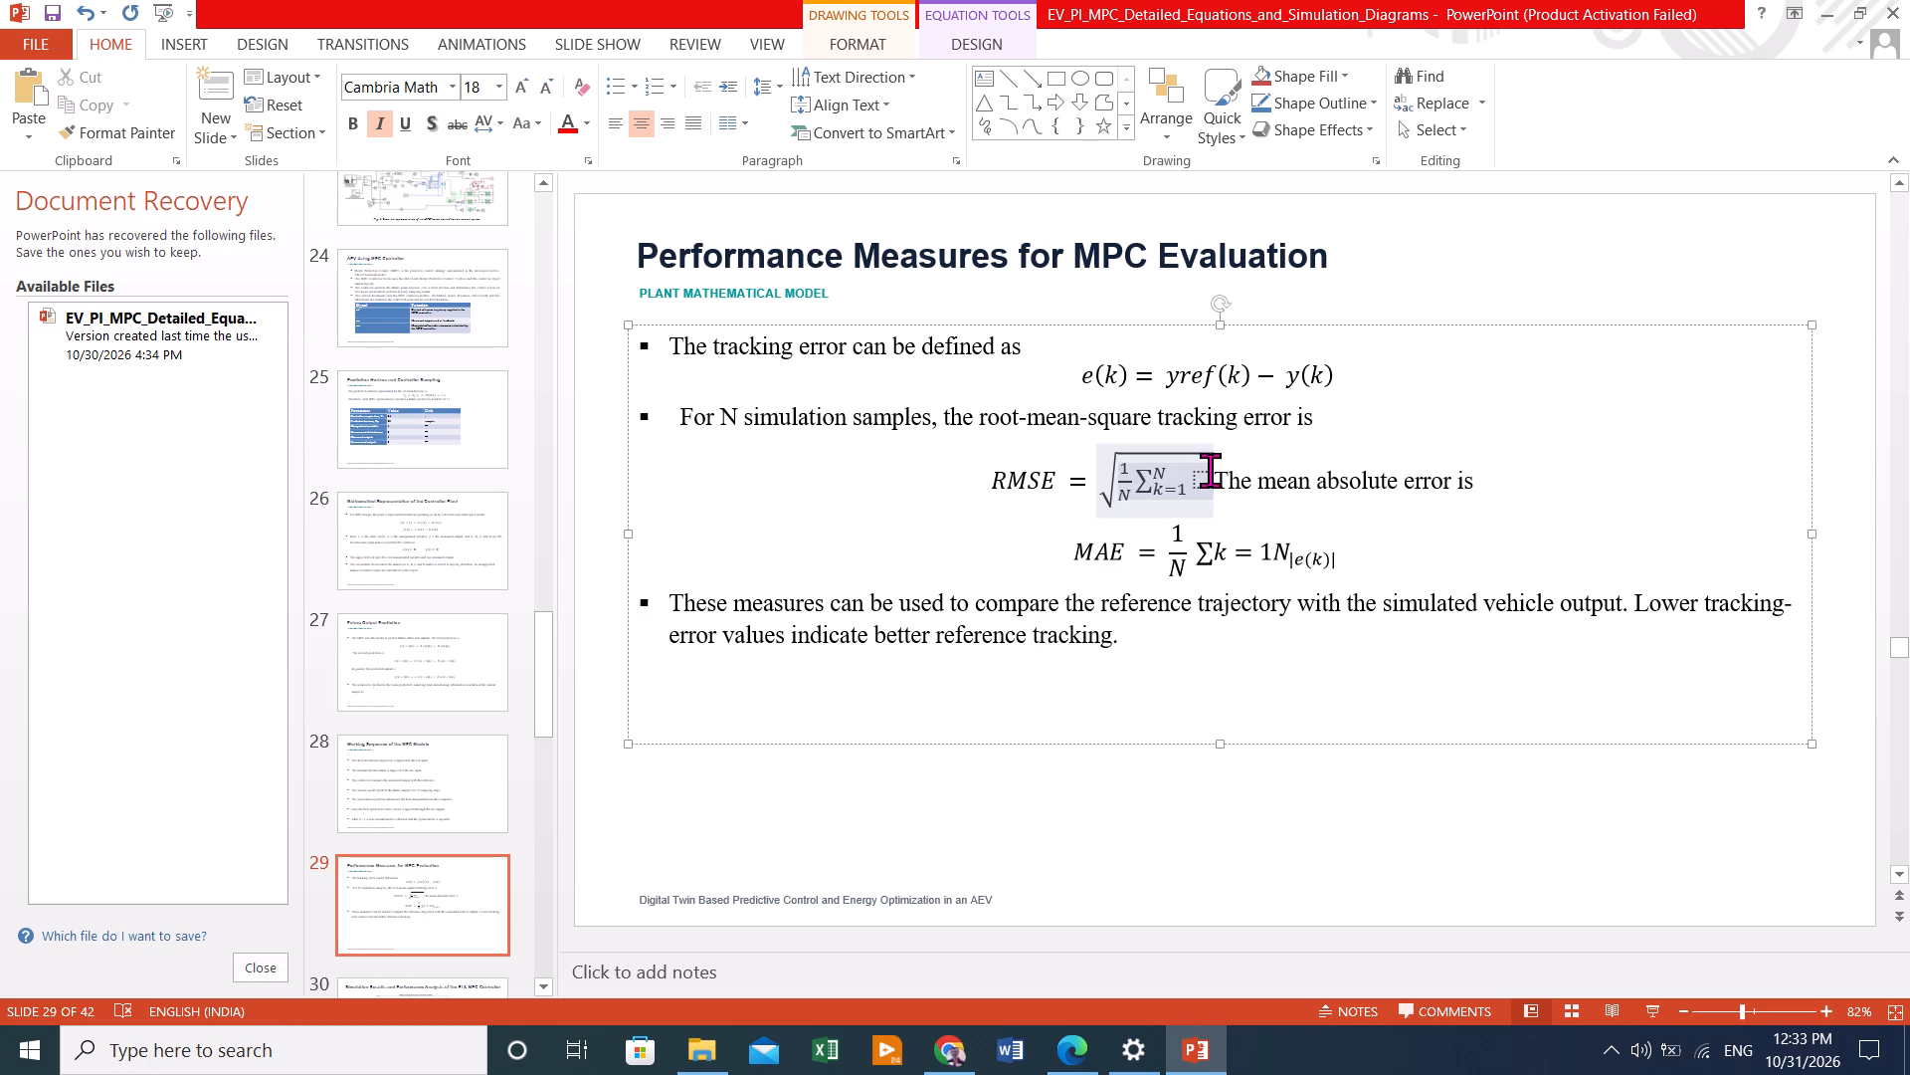
Insert a superscript structure into the empty placeholder after the summation in the RMSE equation.
left_click(1204, 483)
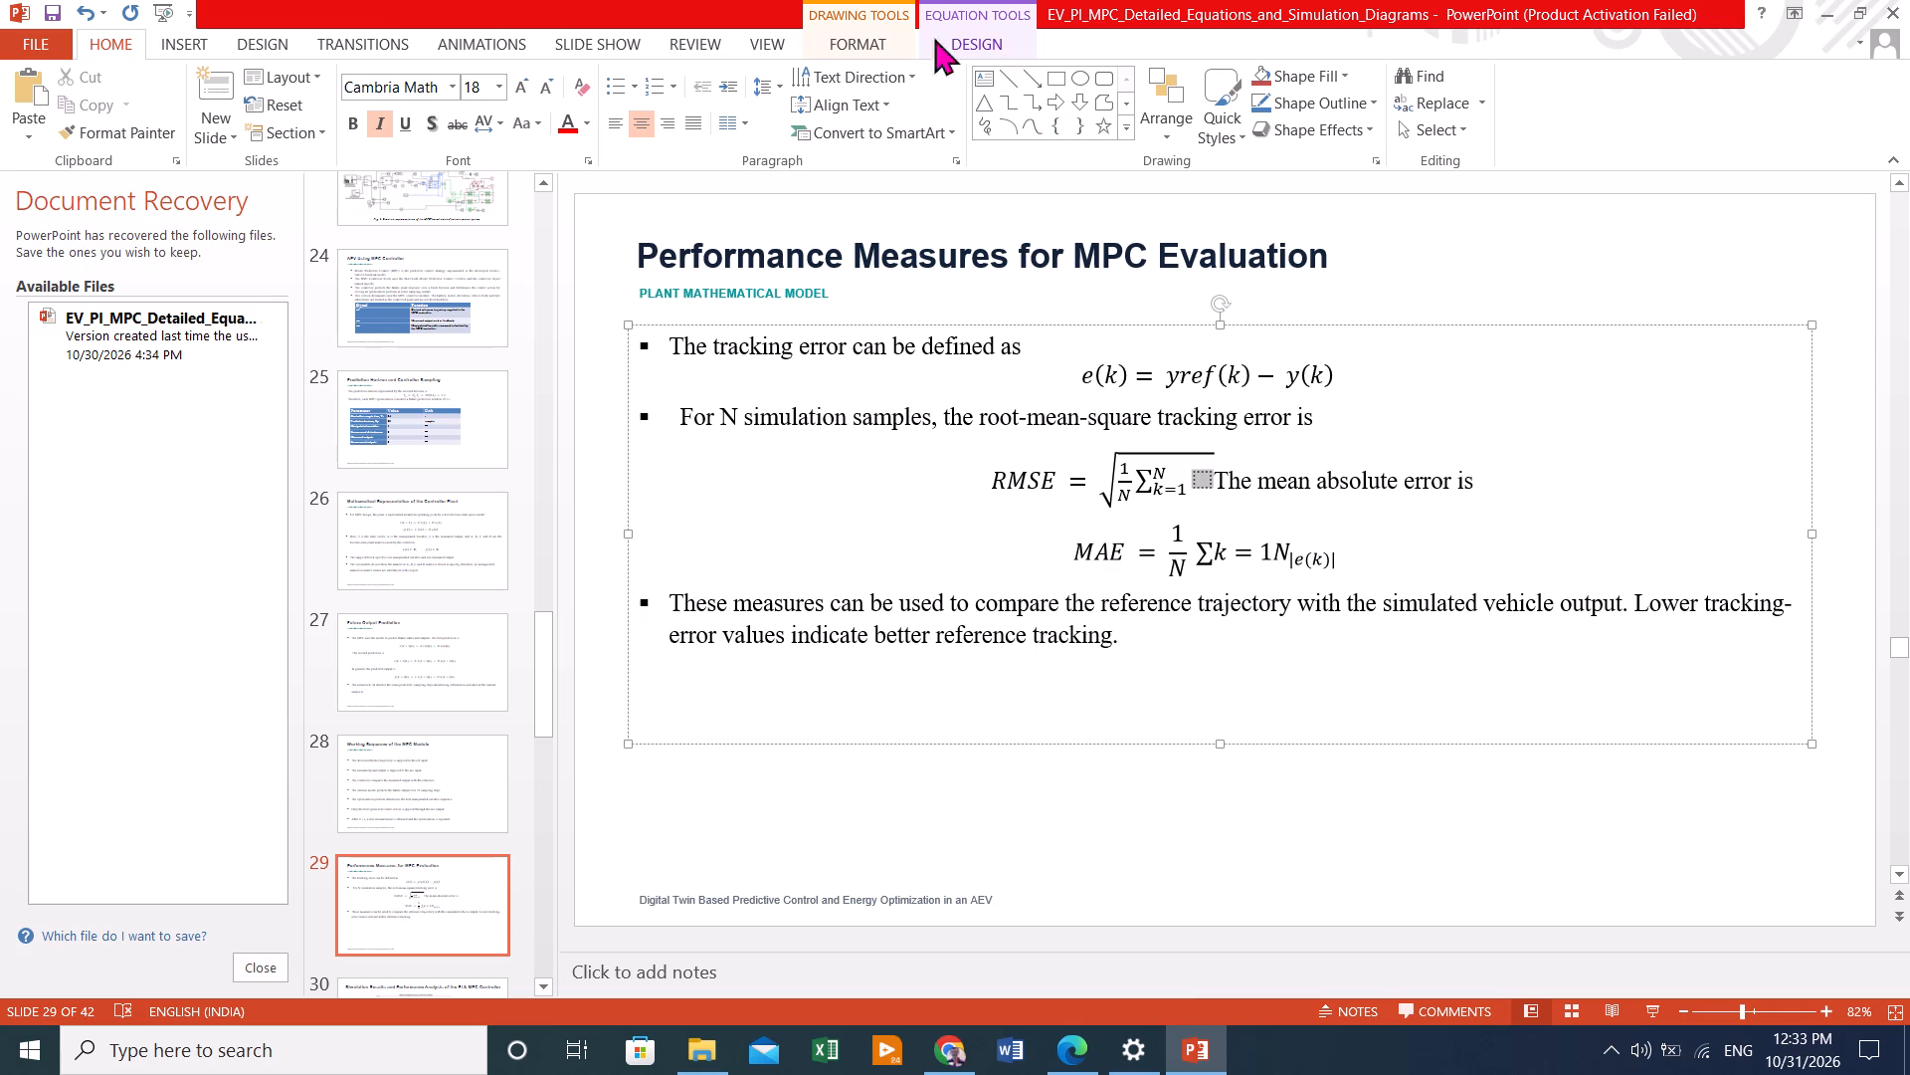
left_click(182, 37)
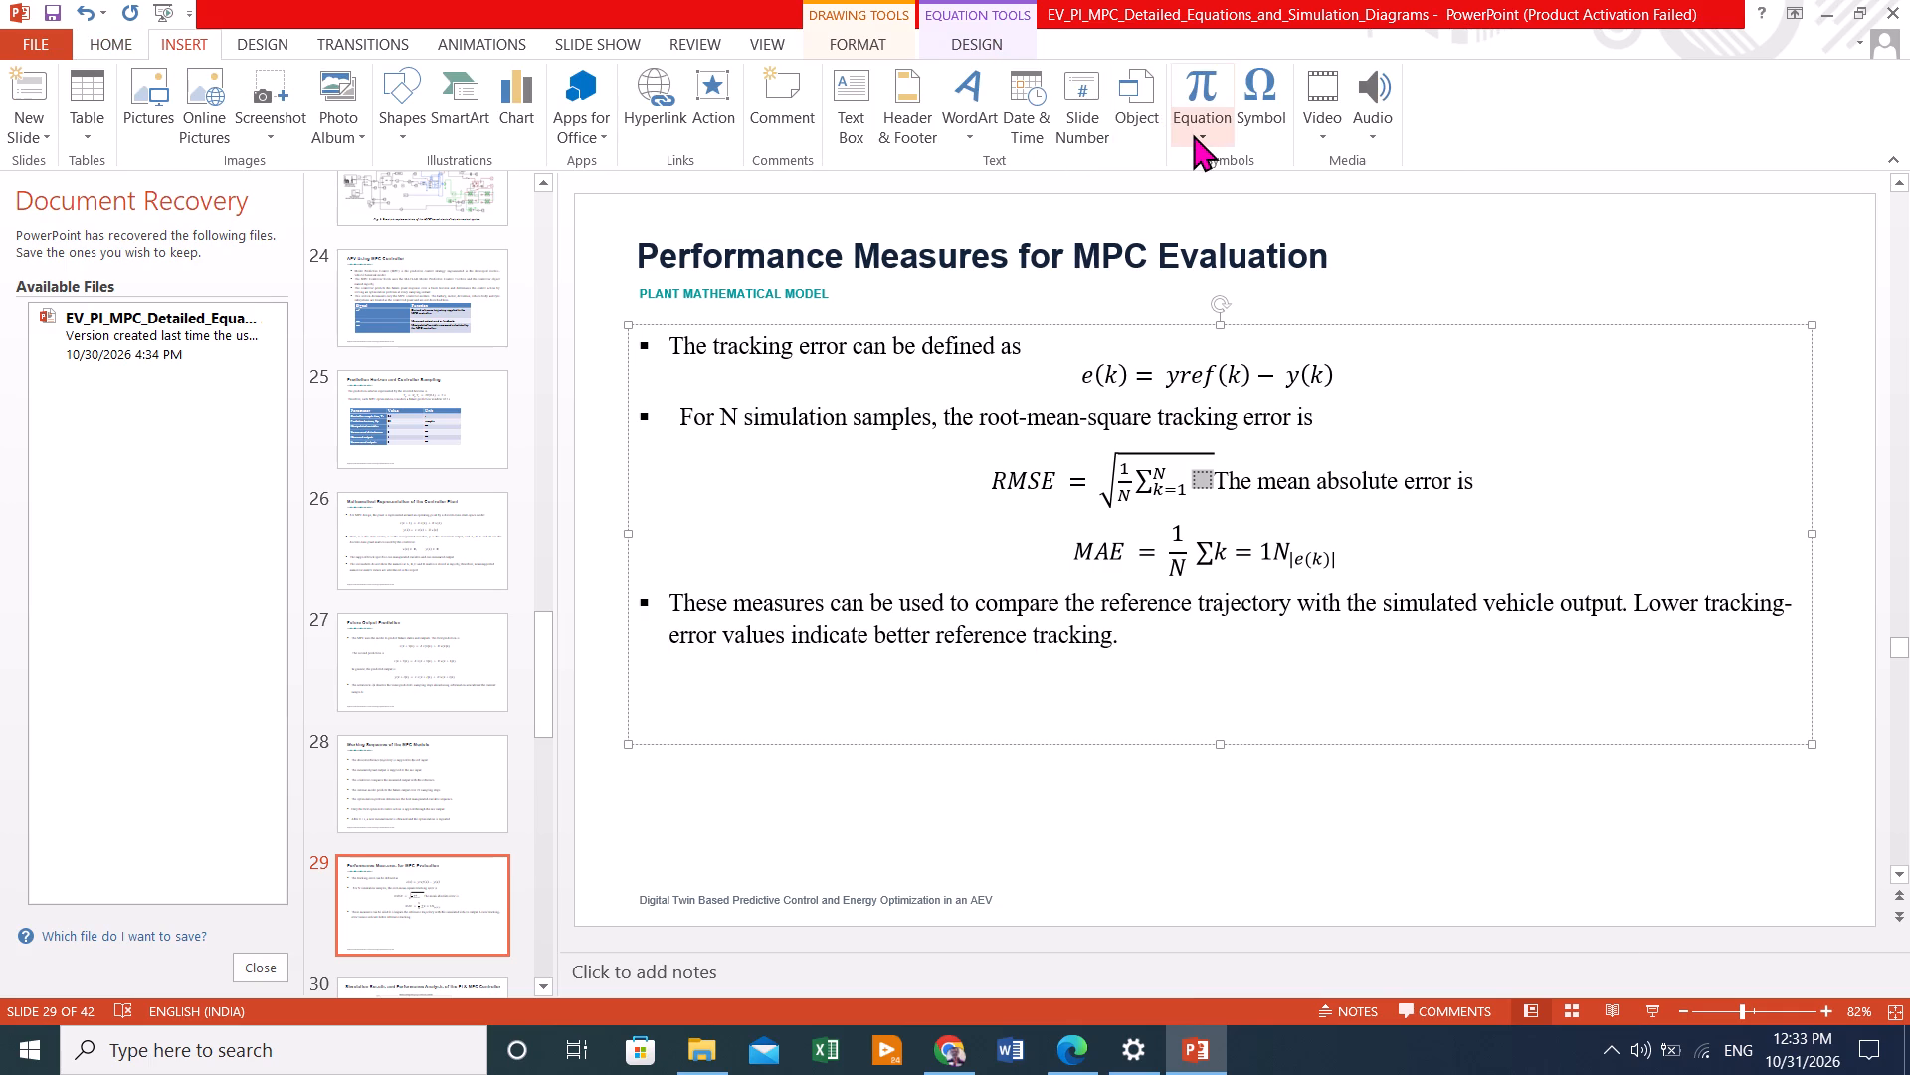
left_click(1193, 134)
left_click(1193, 134)
left_click(970, 31)
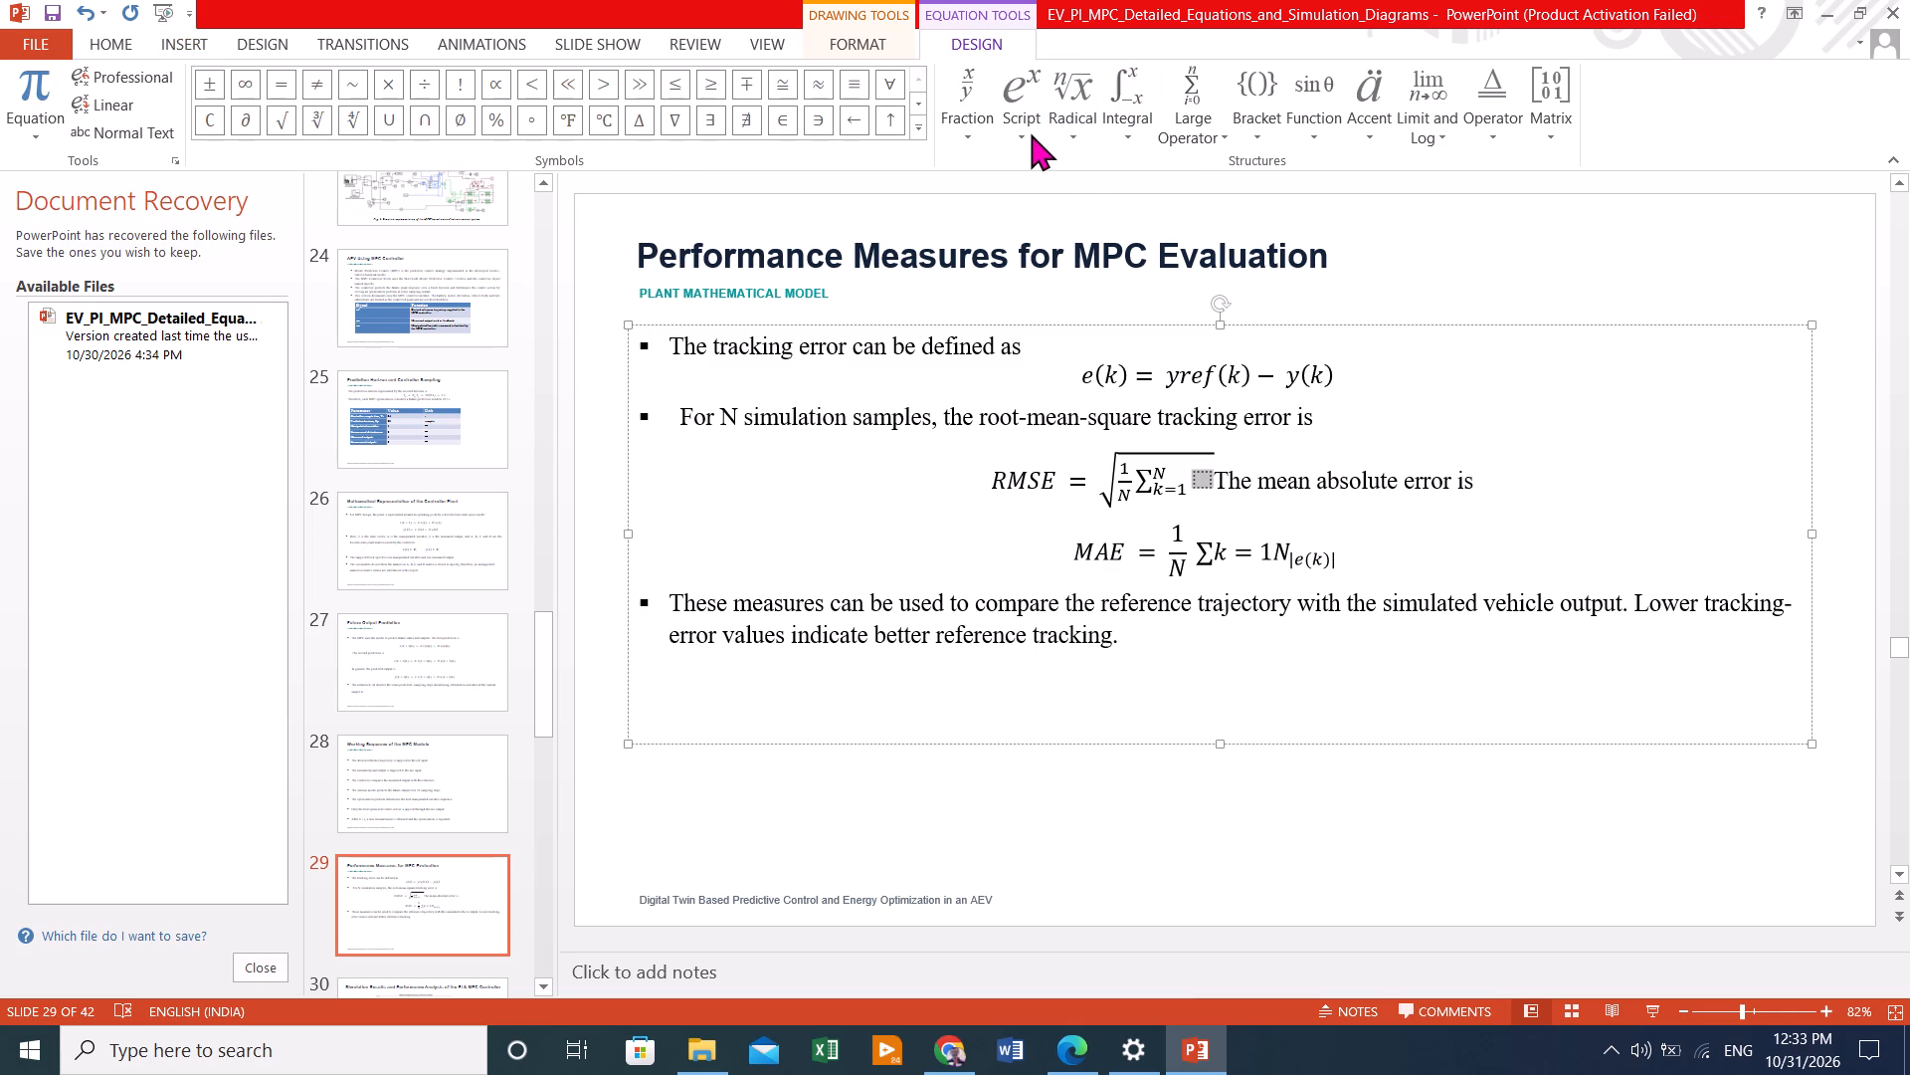
left_click(1031, 133)
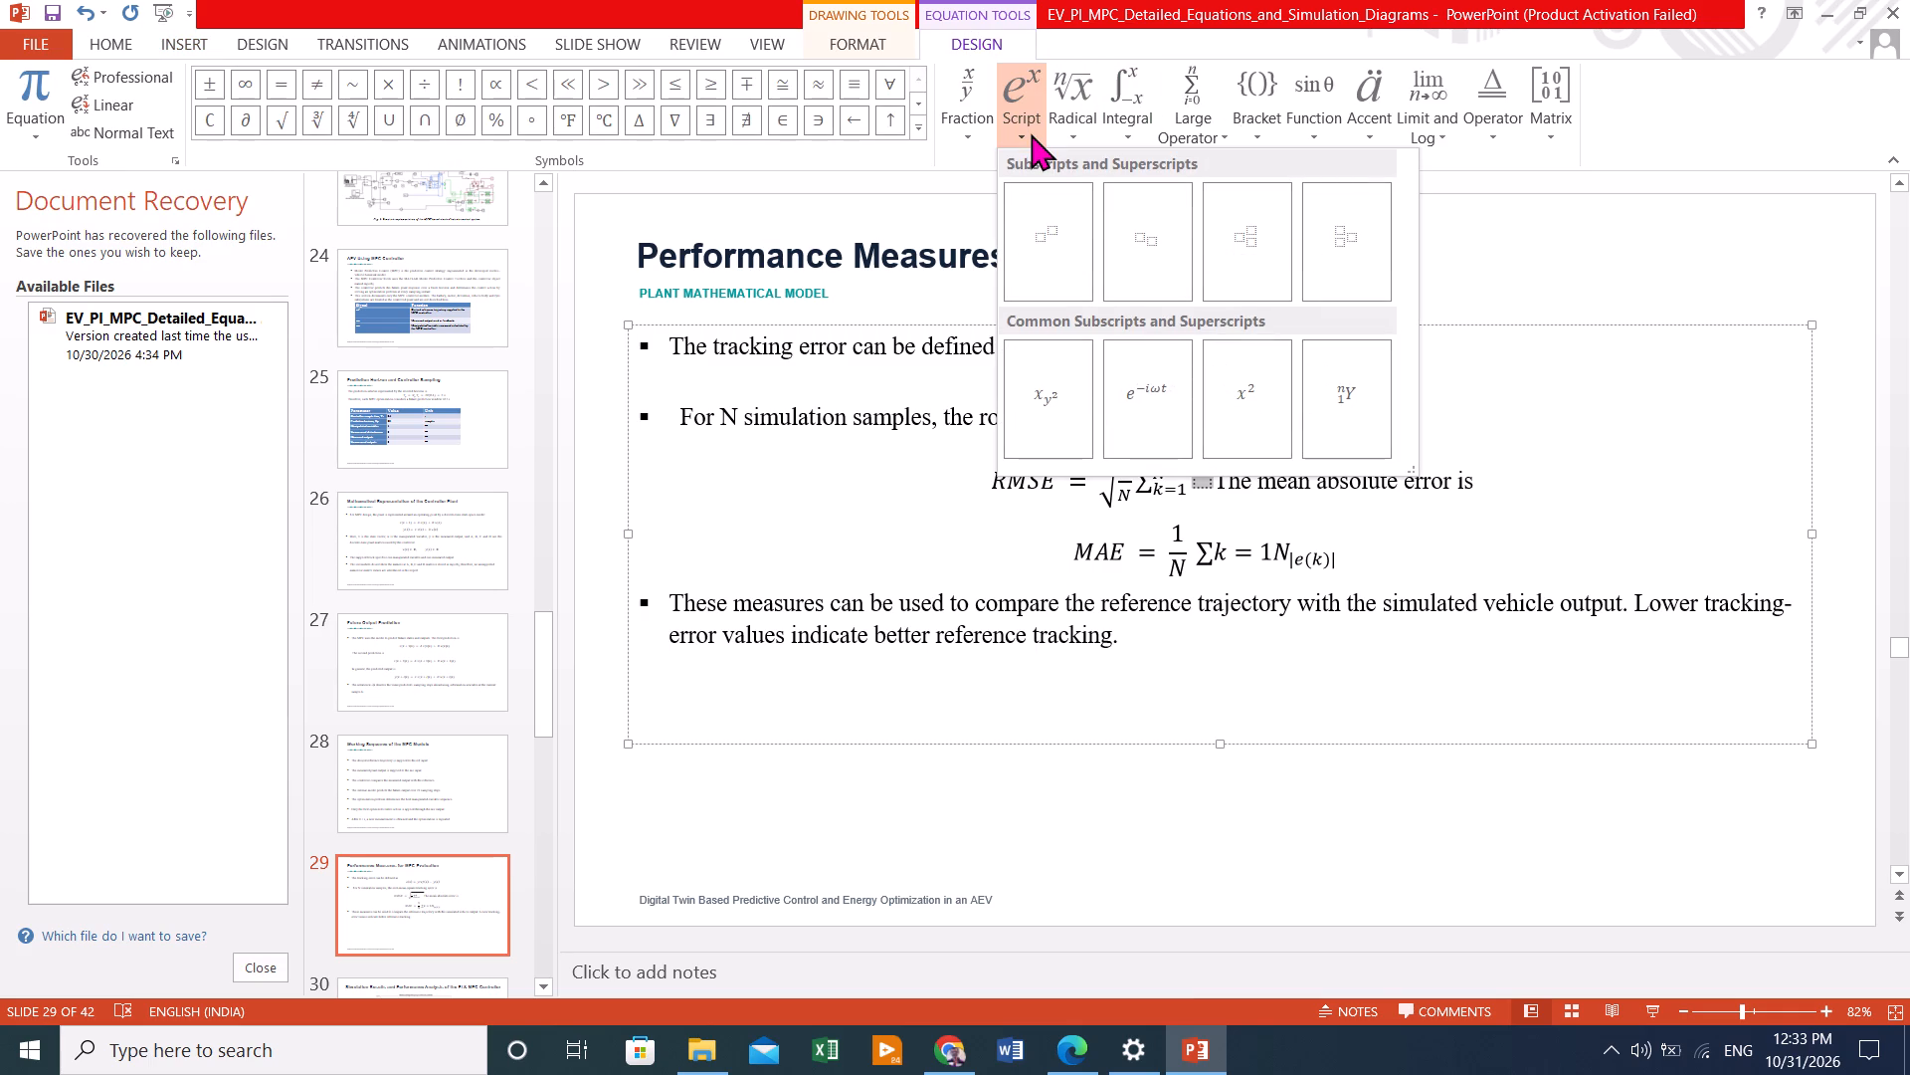
left_click(1068, 268)
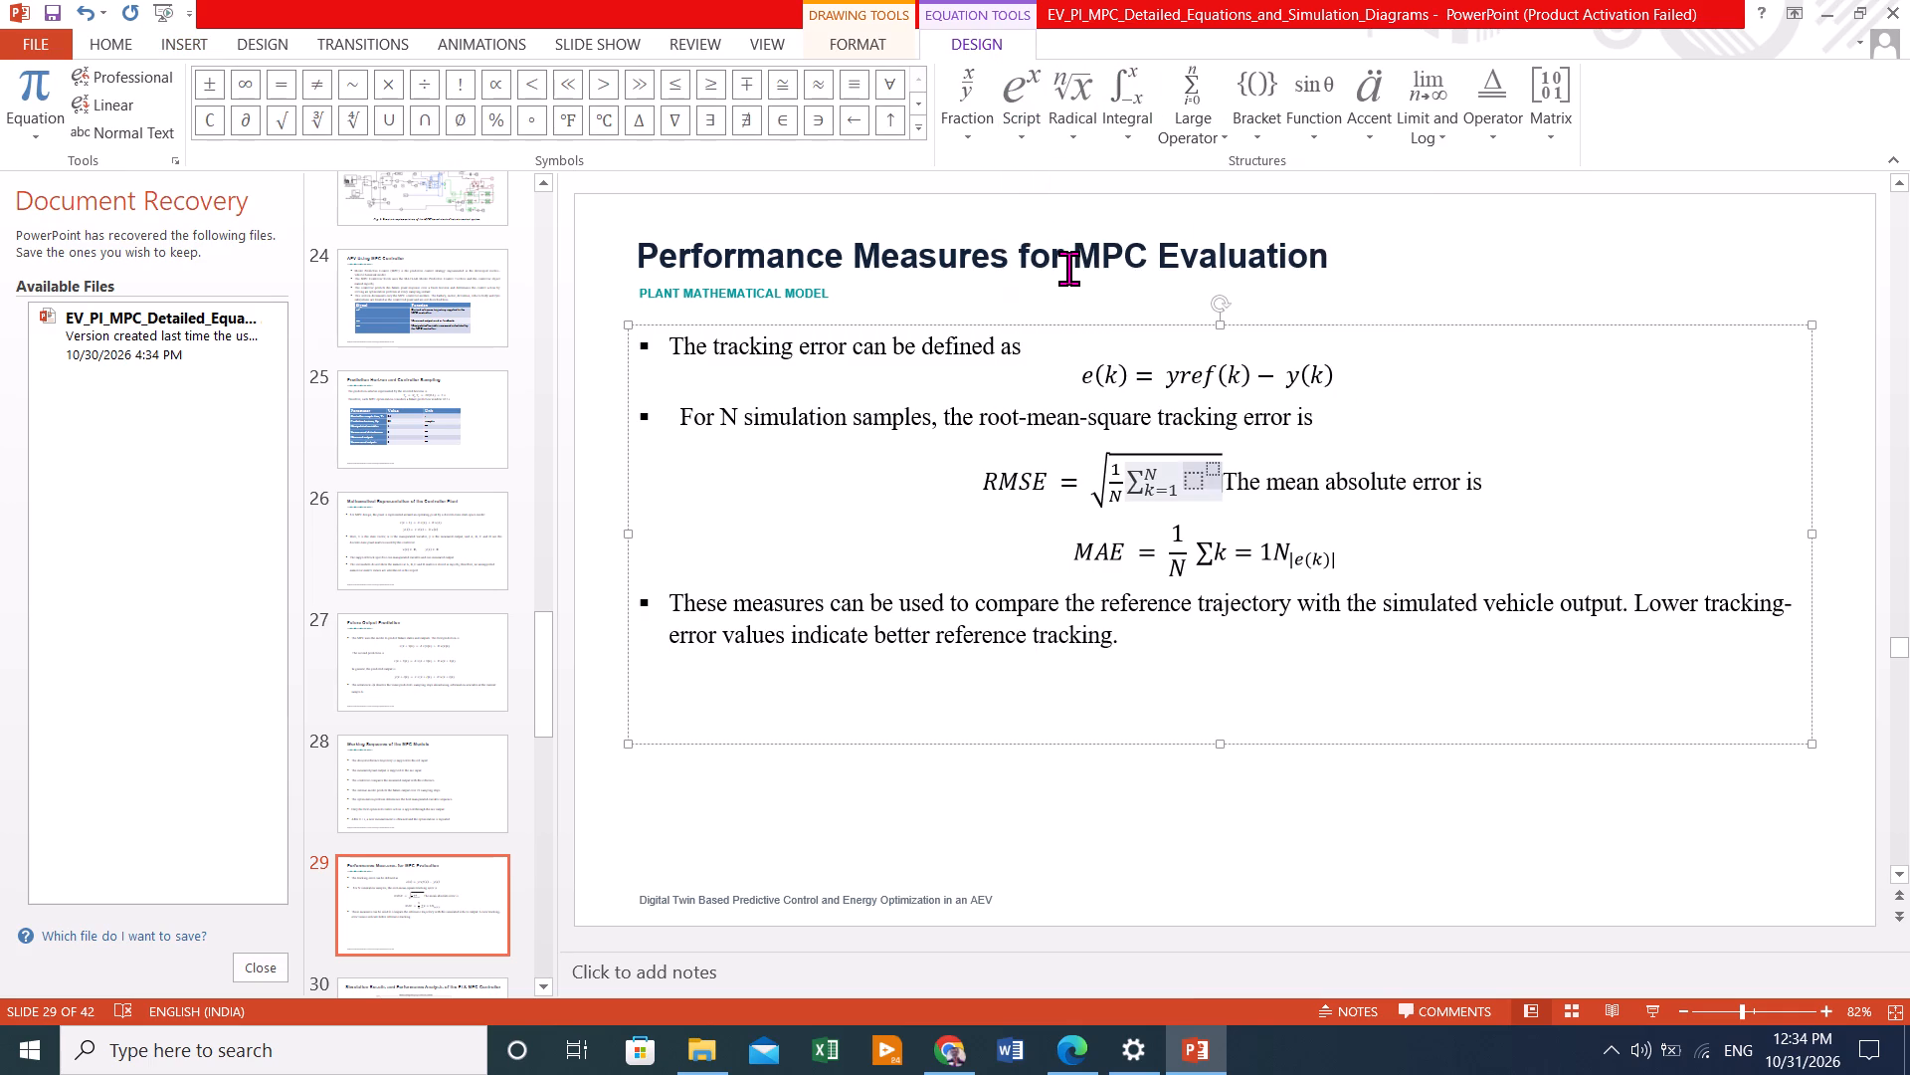
Enter e(k) as the base and 2 as the exponent of the superscript in the RMSE equation.
left_click(1197, 487)
key("e")
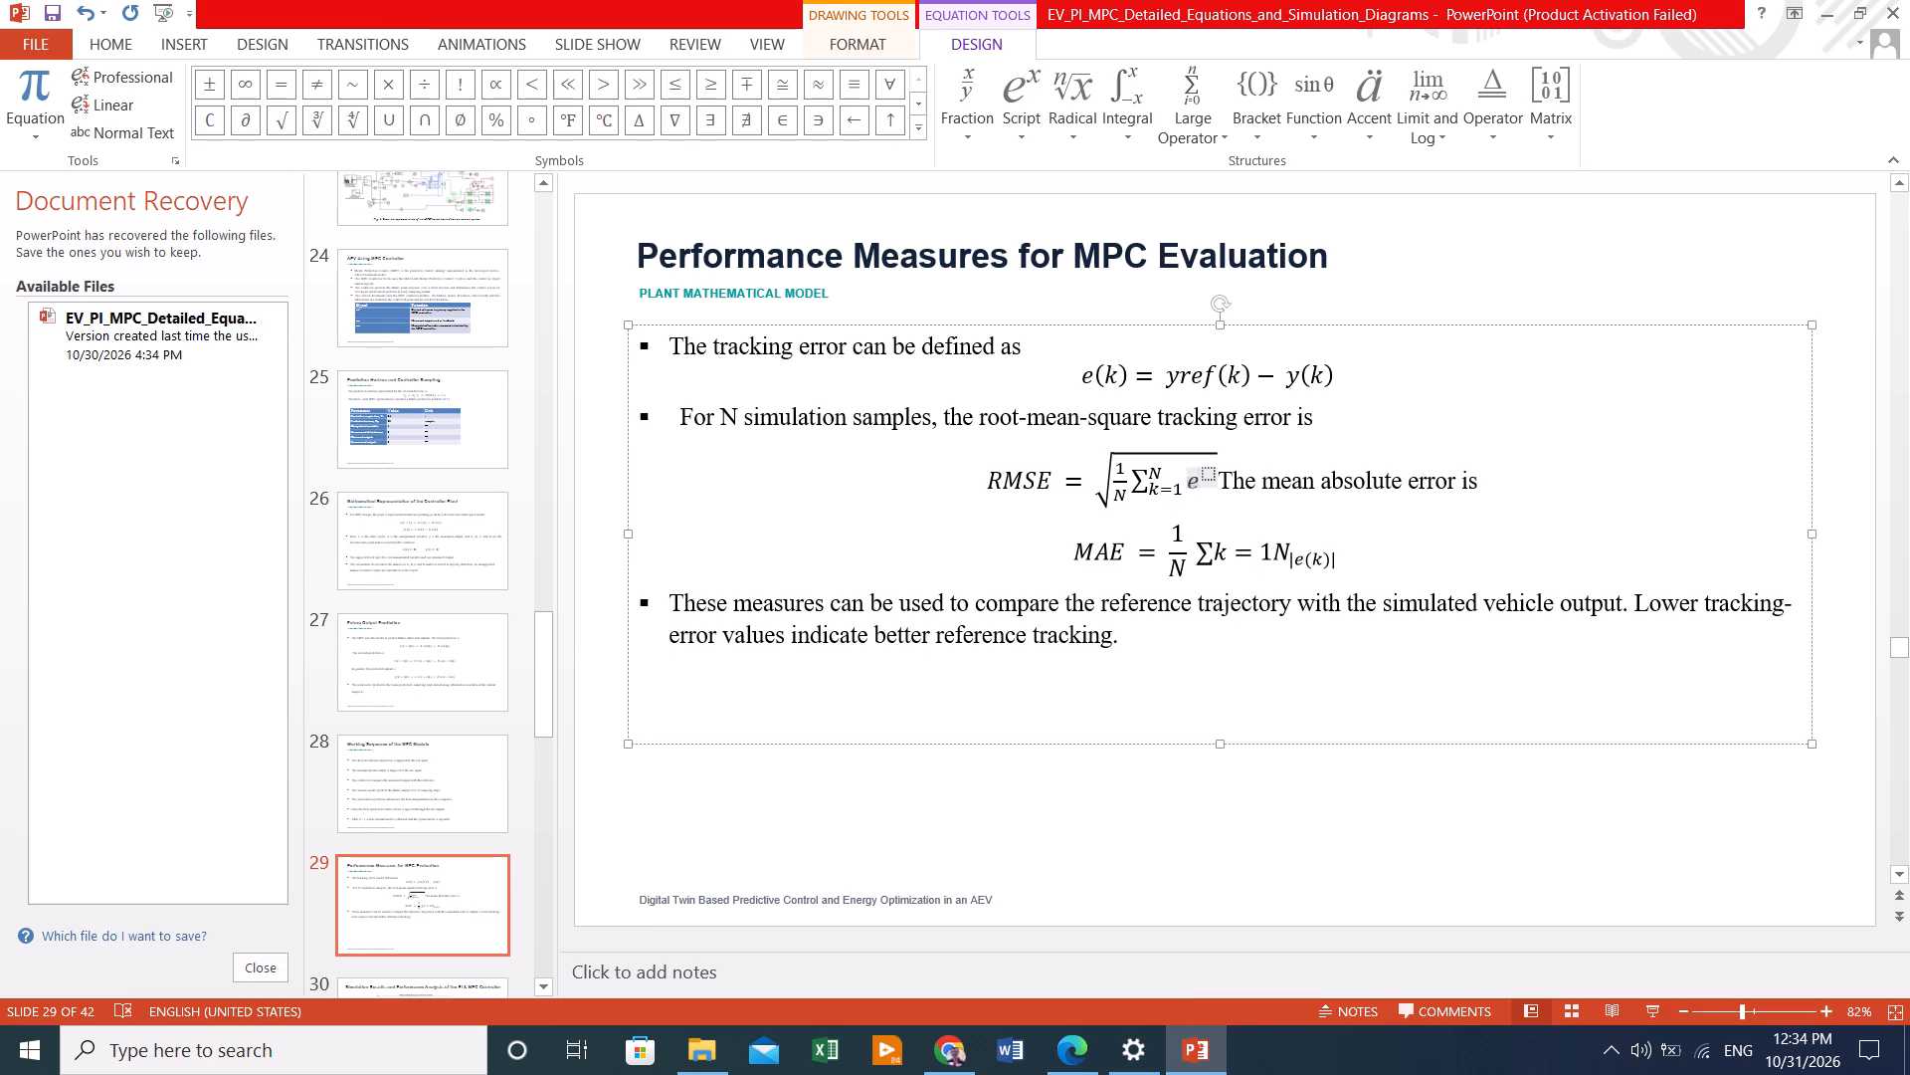
type("()")
key("Left")
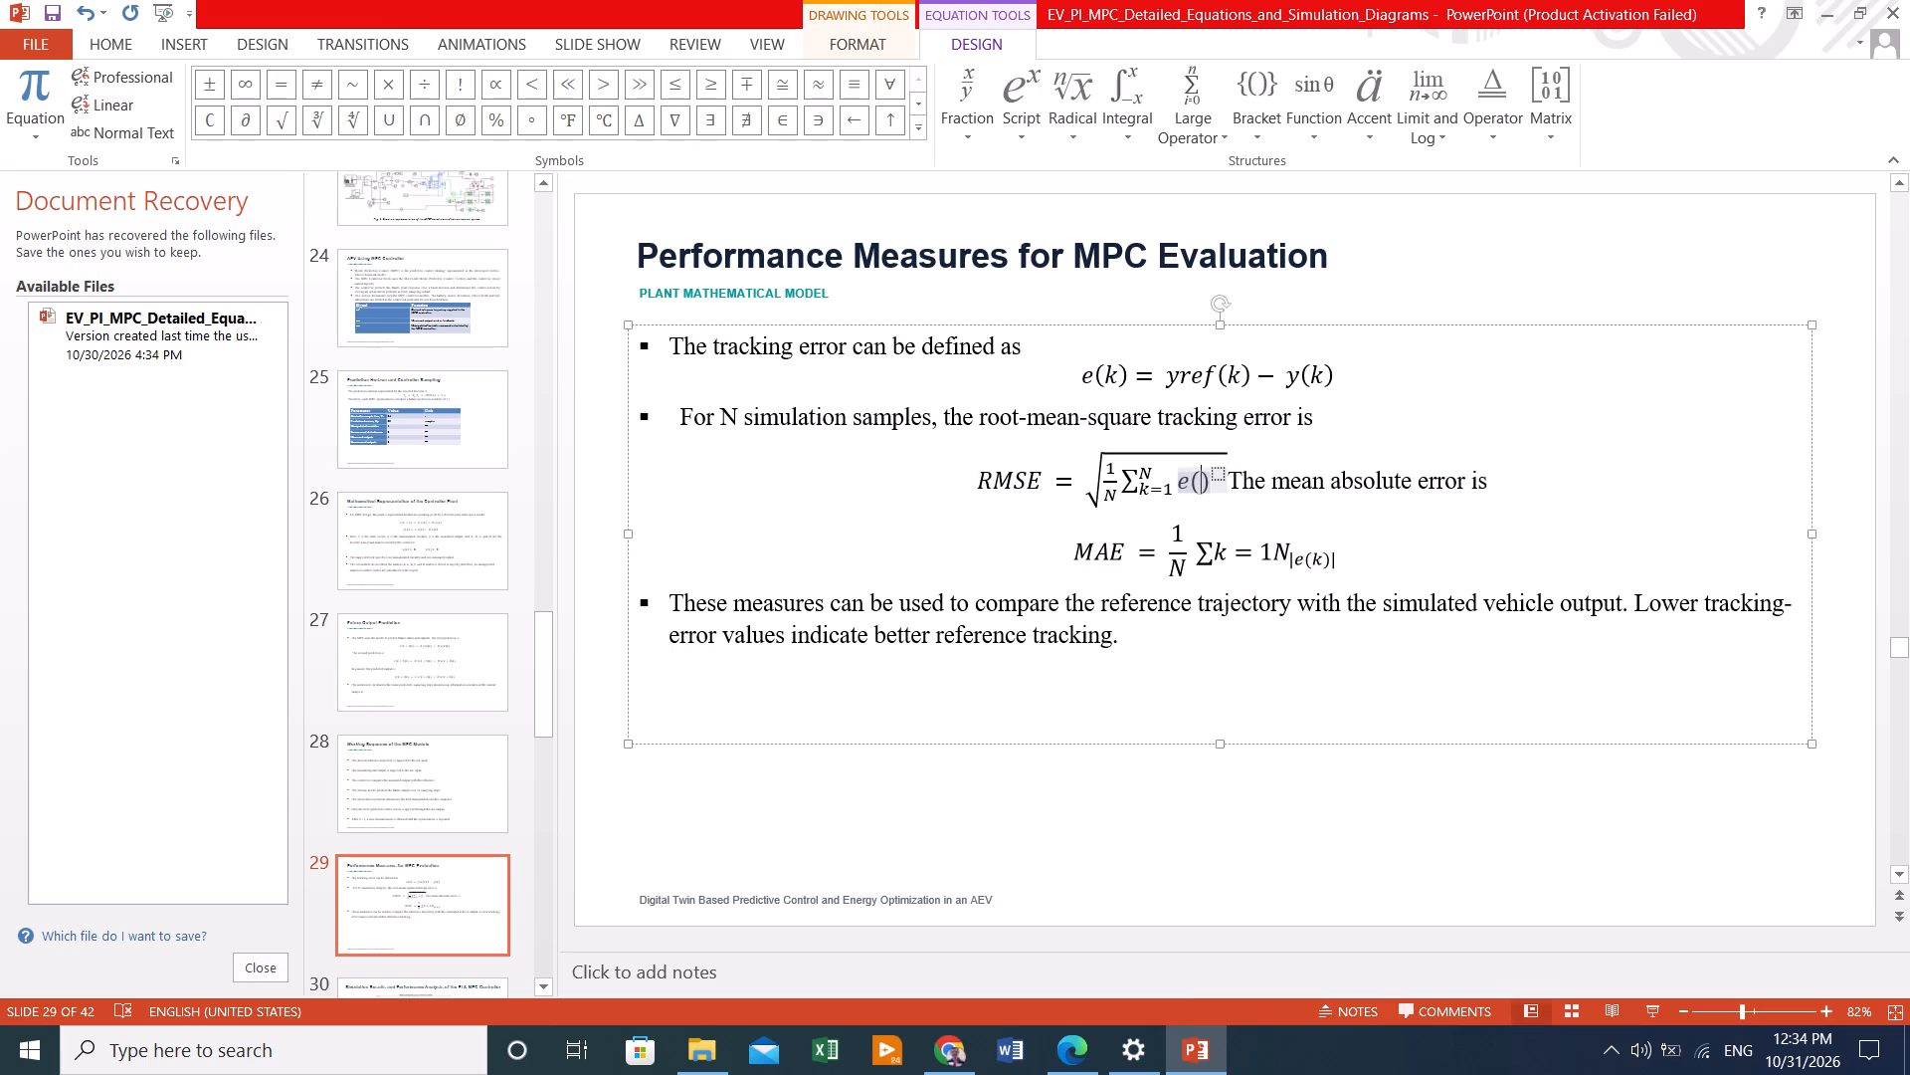
key("k")
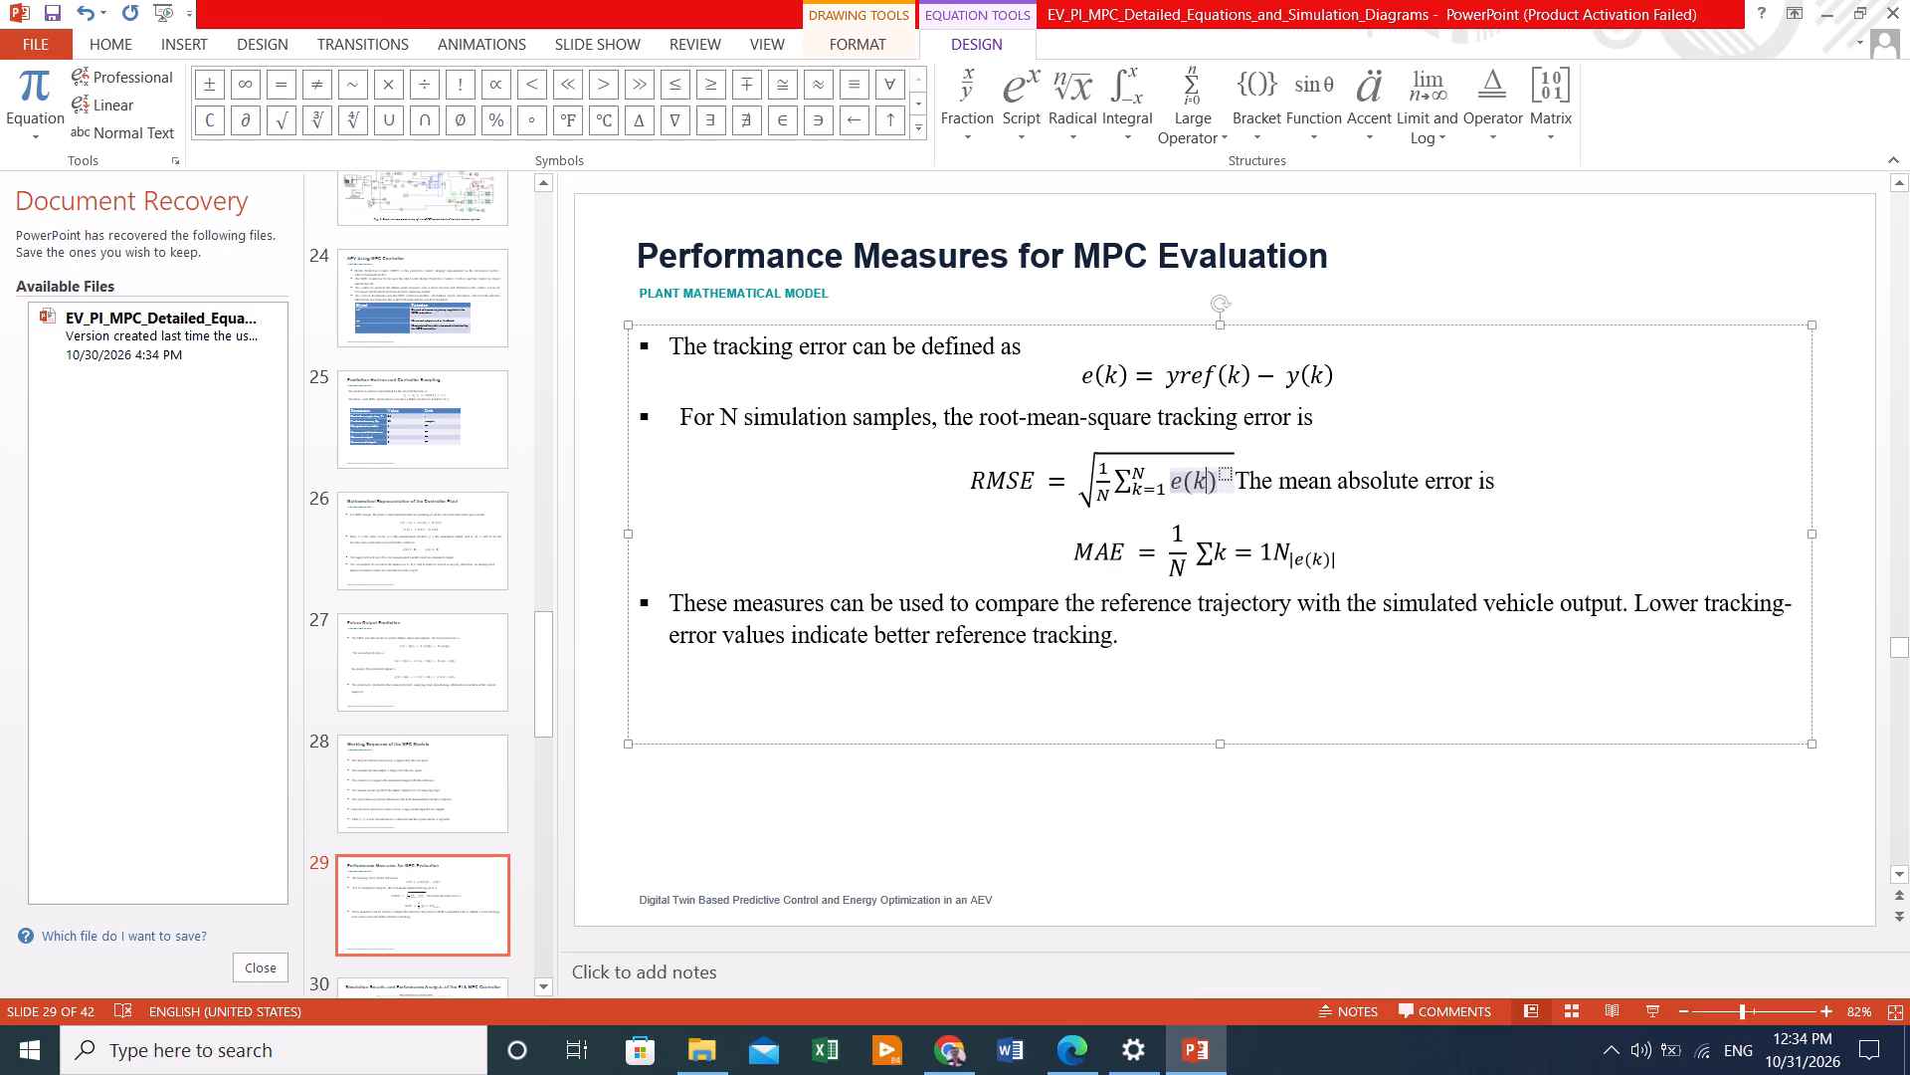
key("Up")
key("2")
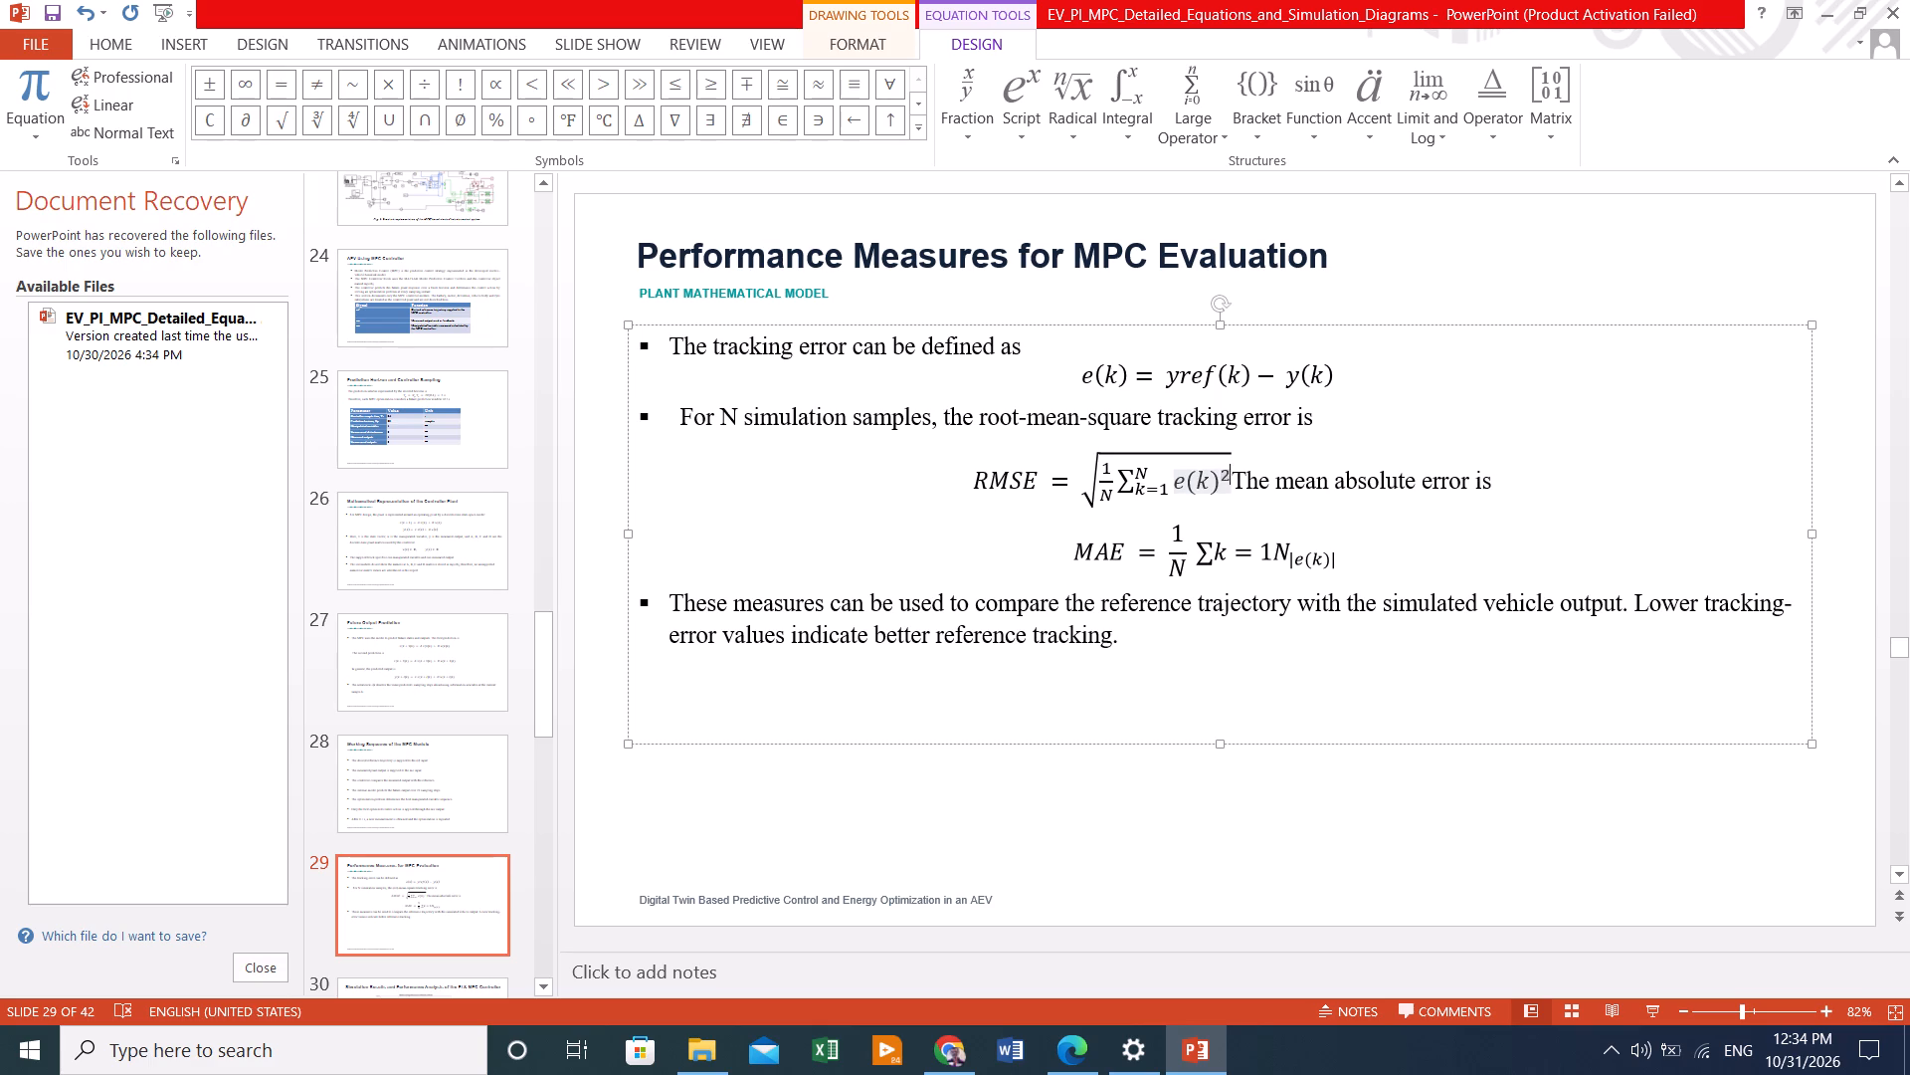
Save the presentation.
left_click(50, 0)
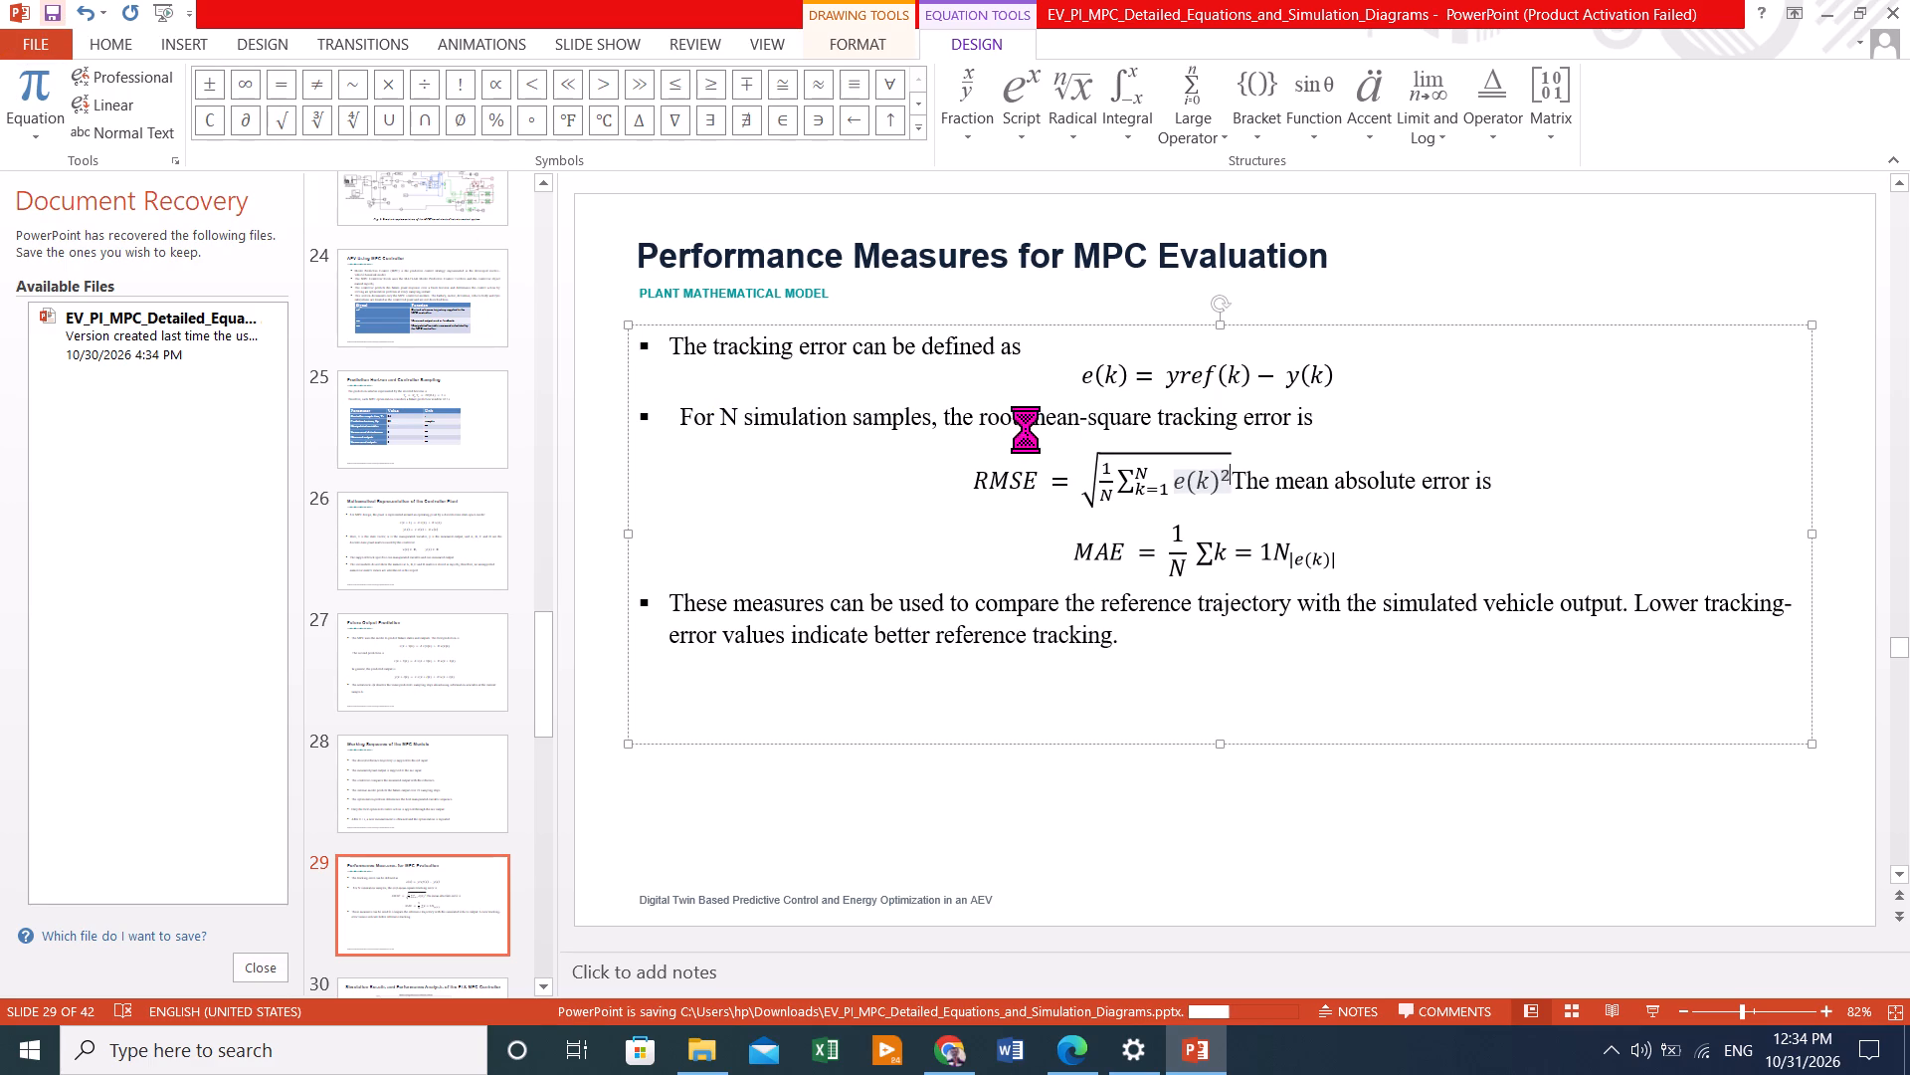
Move "The mean absolute error is" onto its own line below the RMSE equation, left-aligned and indented with four spaces.
left_click(1239, 475)
key("space")
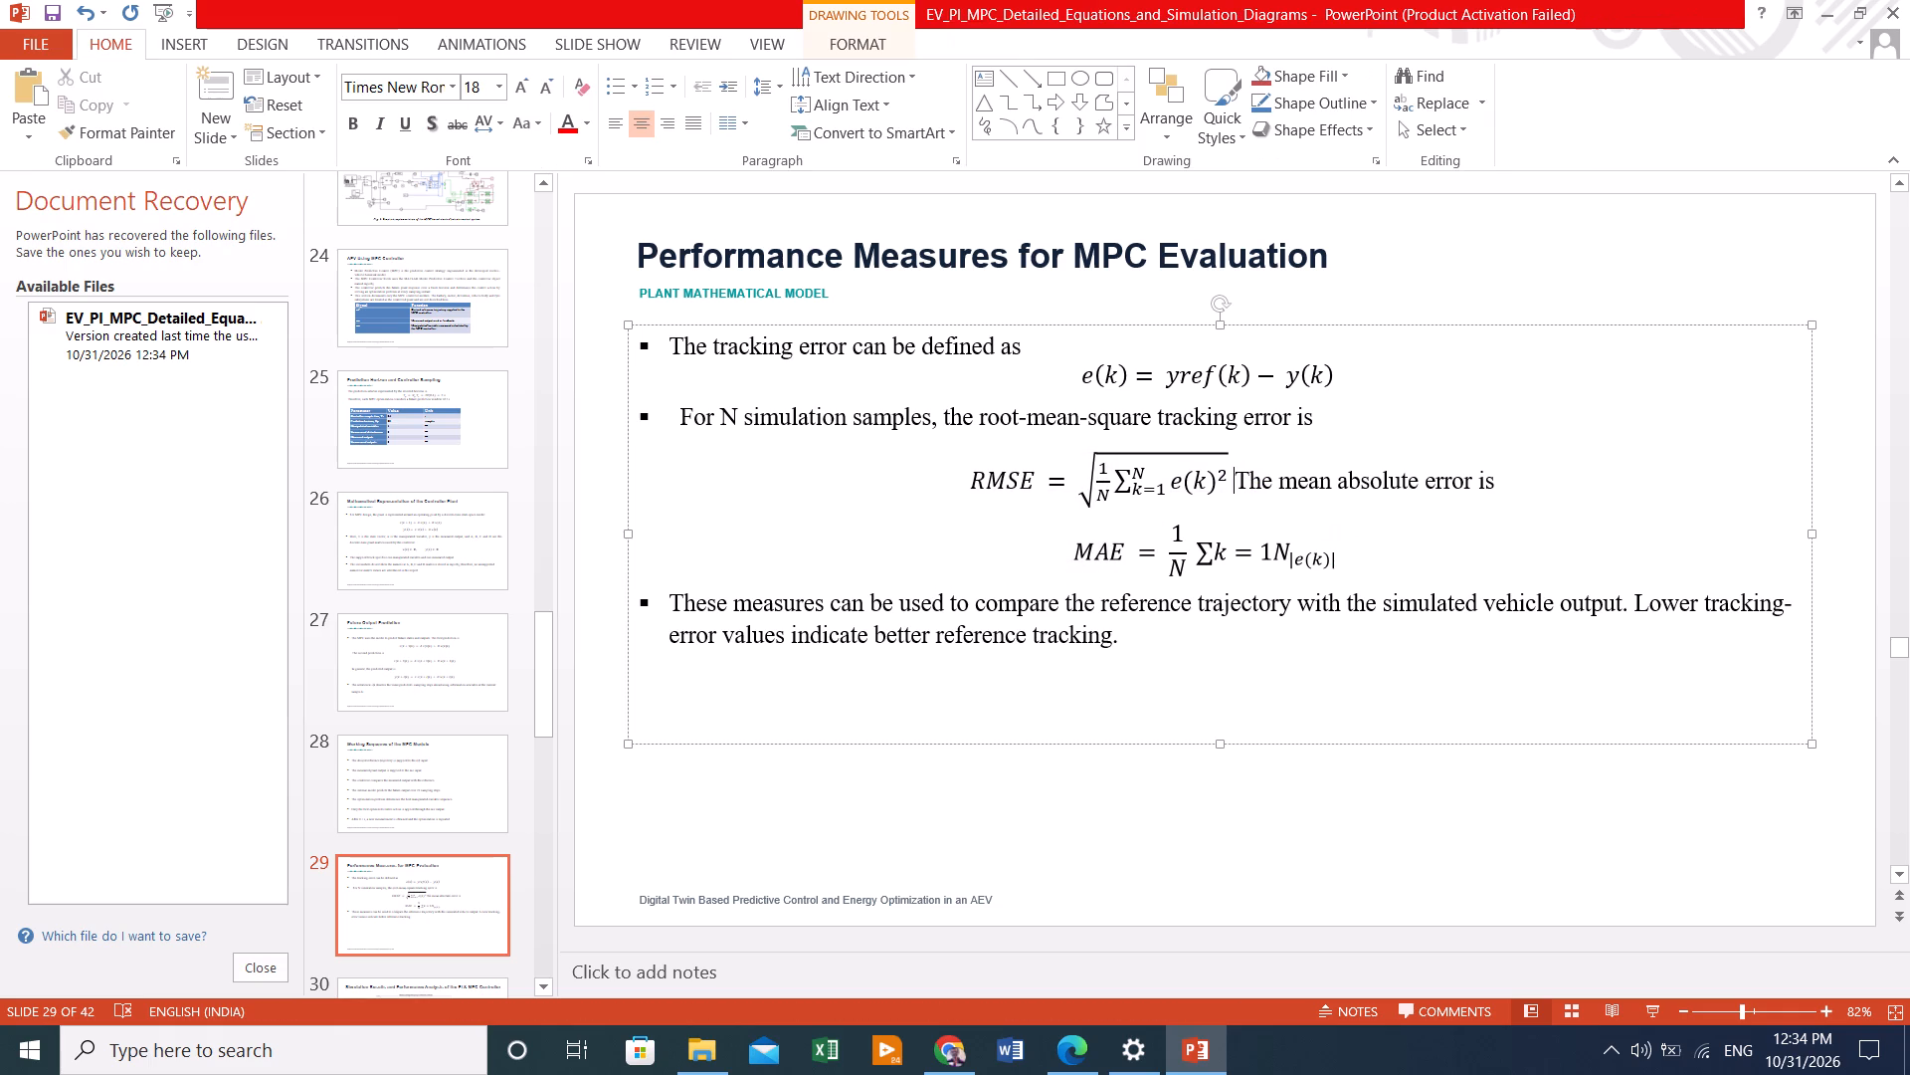
key("Return")
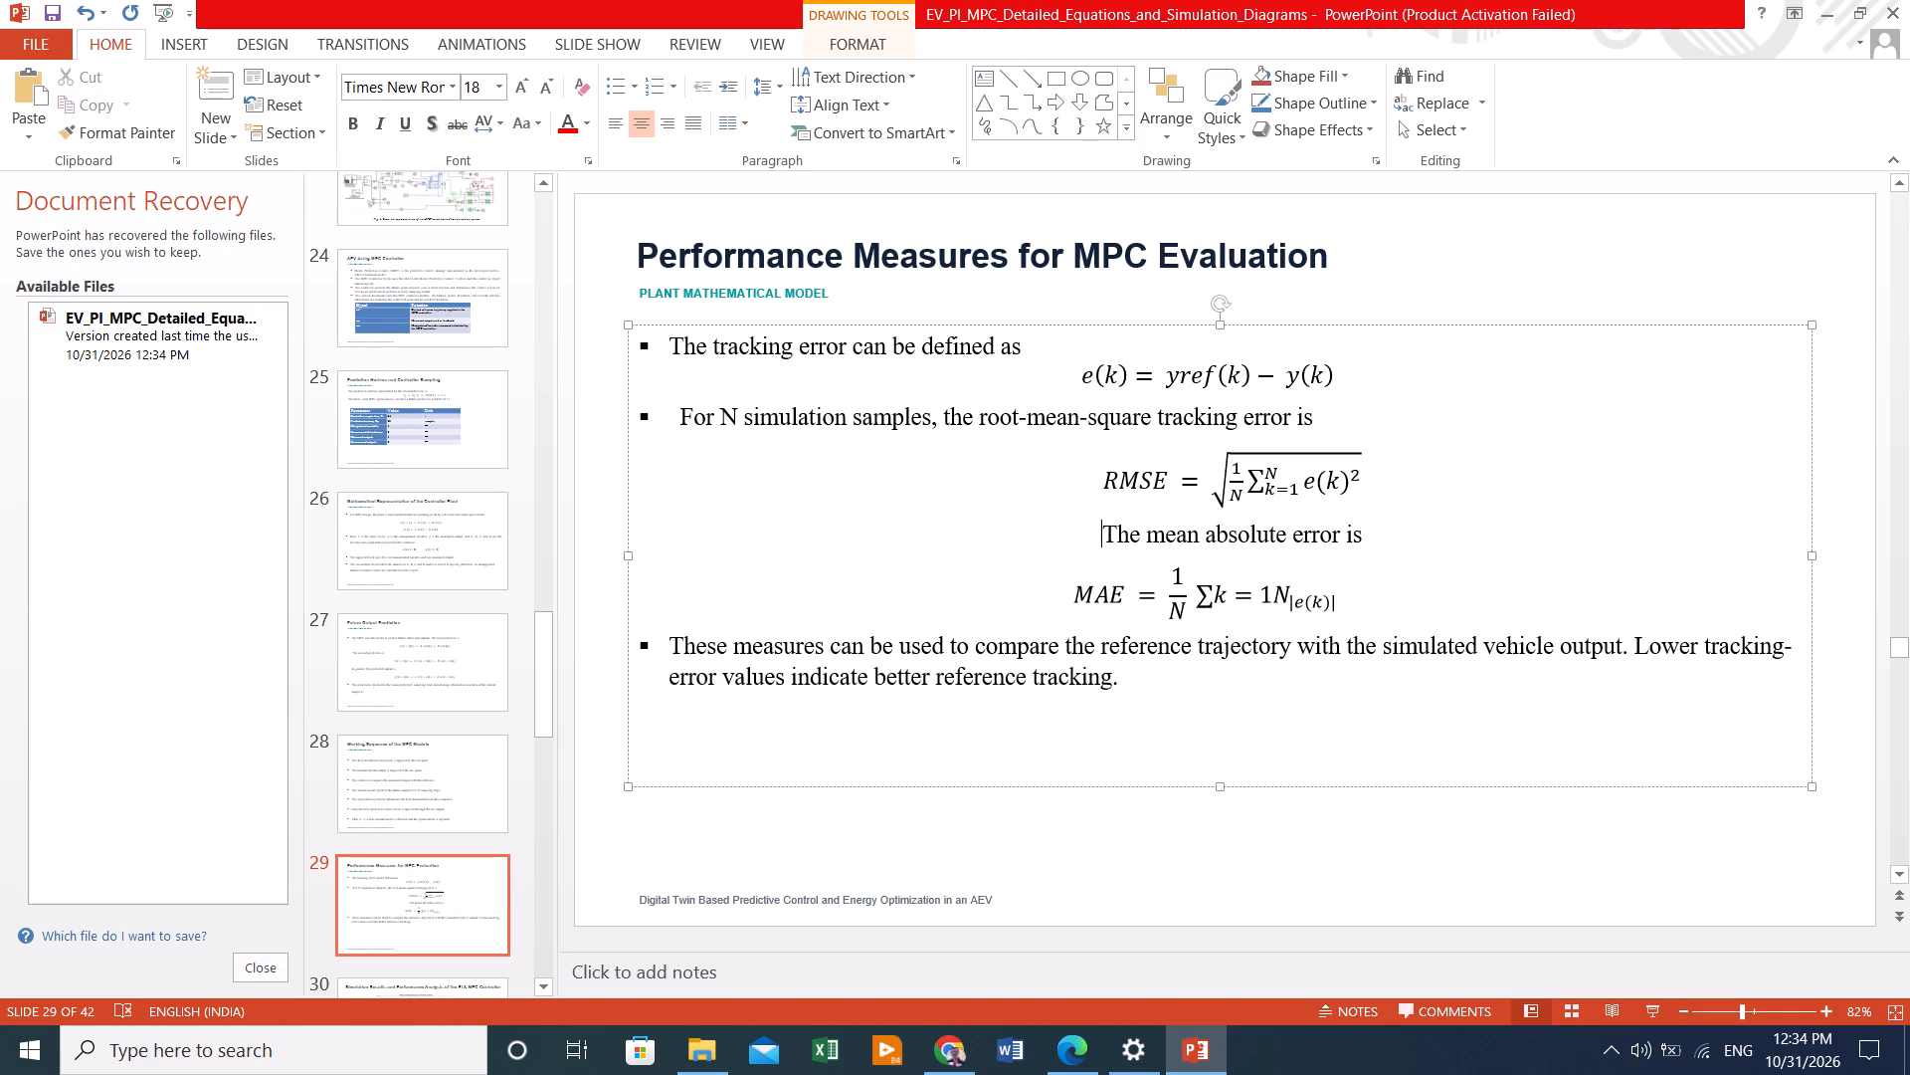
key("BackSpace")
key("Return")
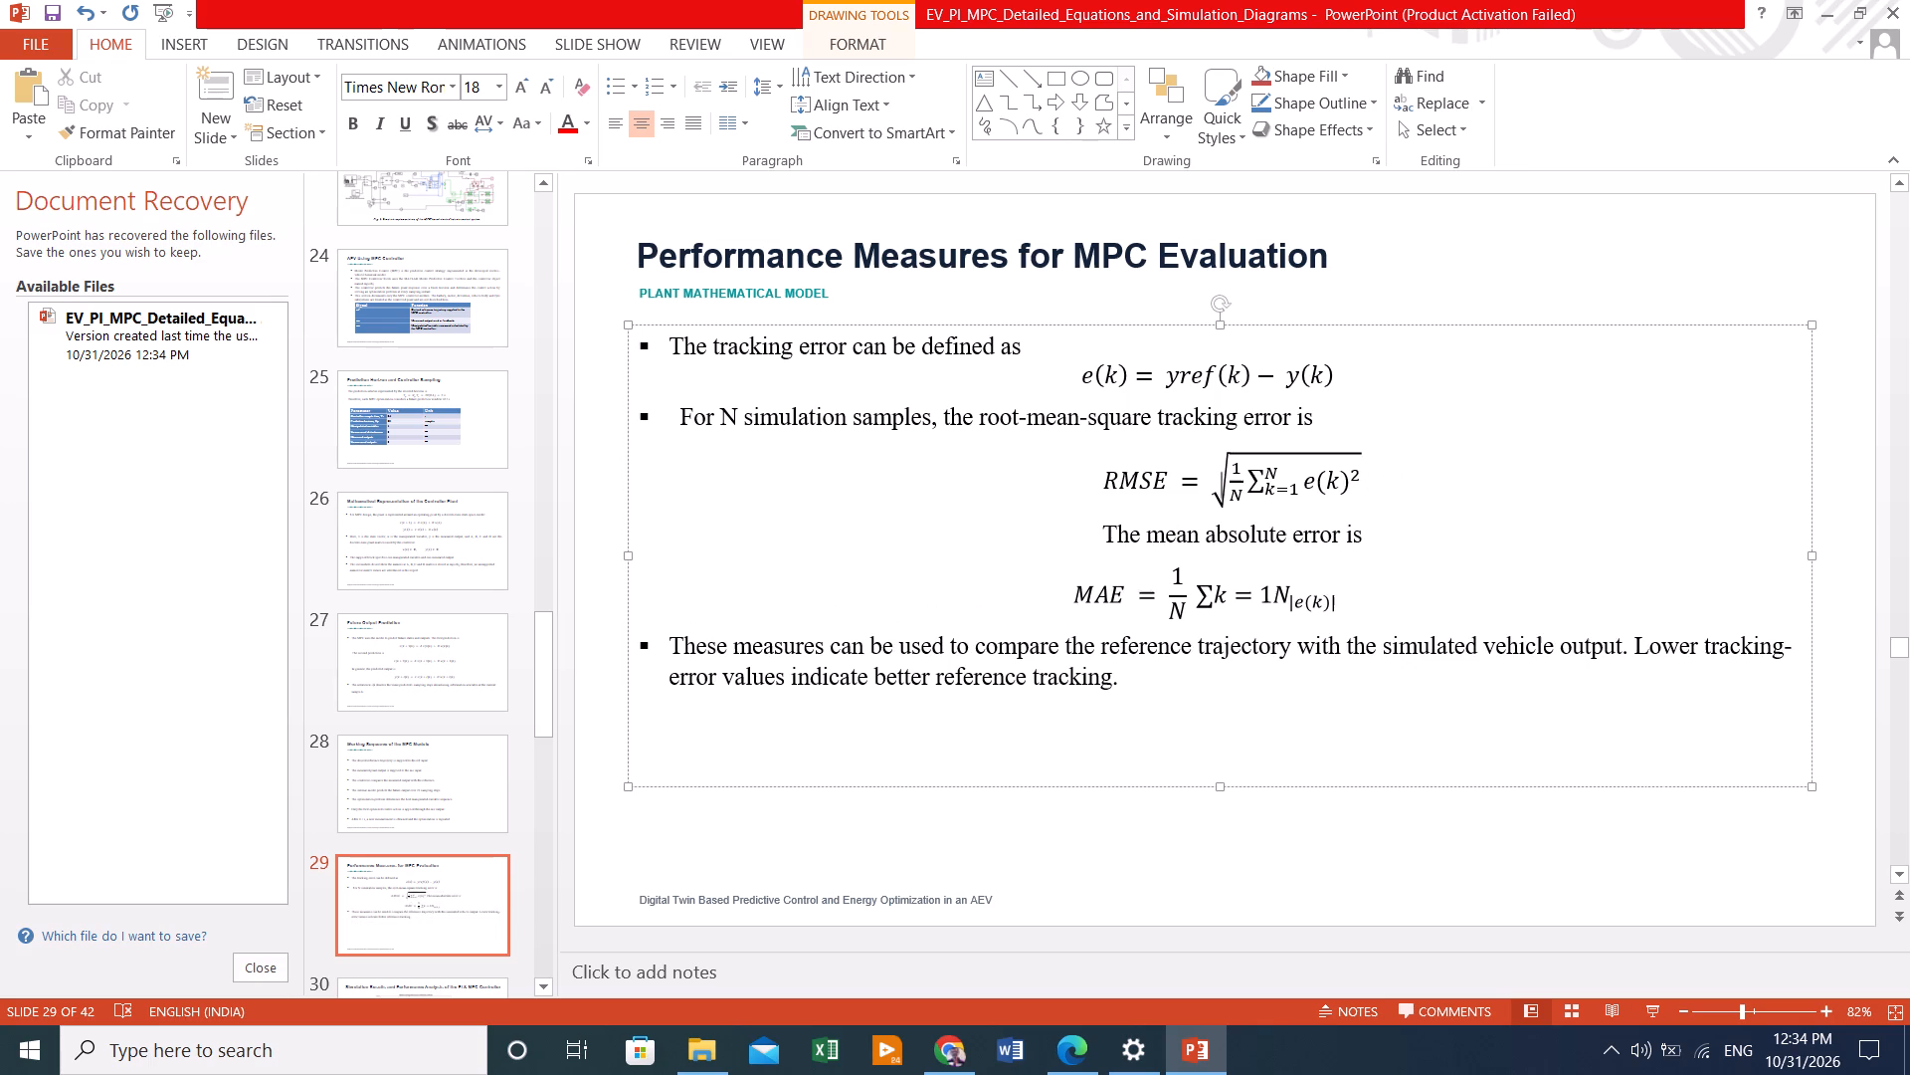
left_click(617, 122)
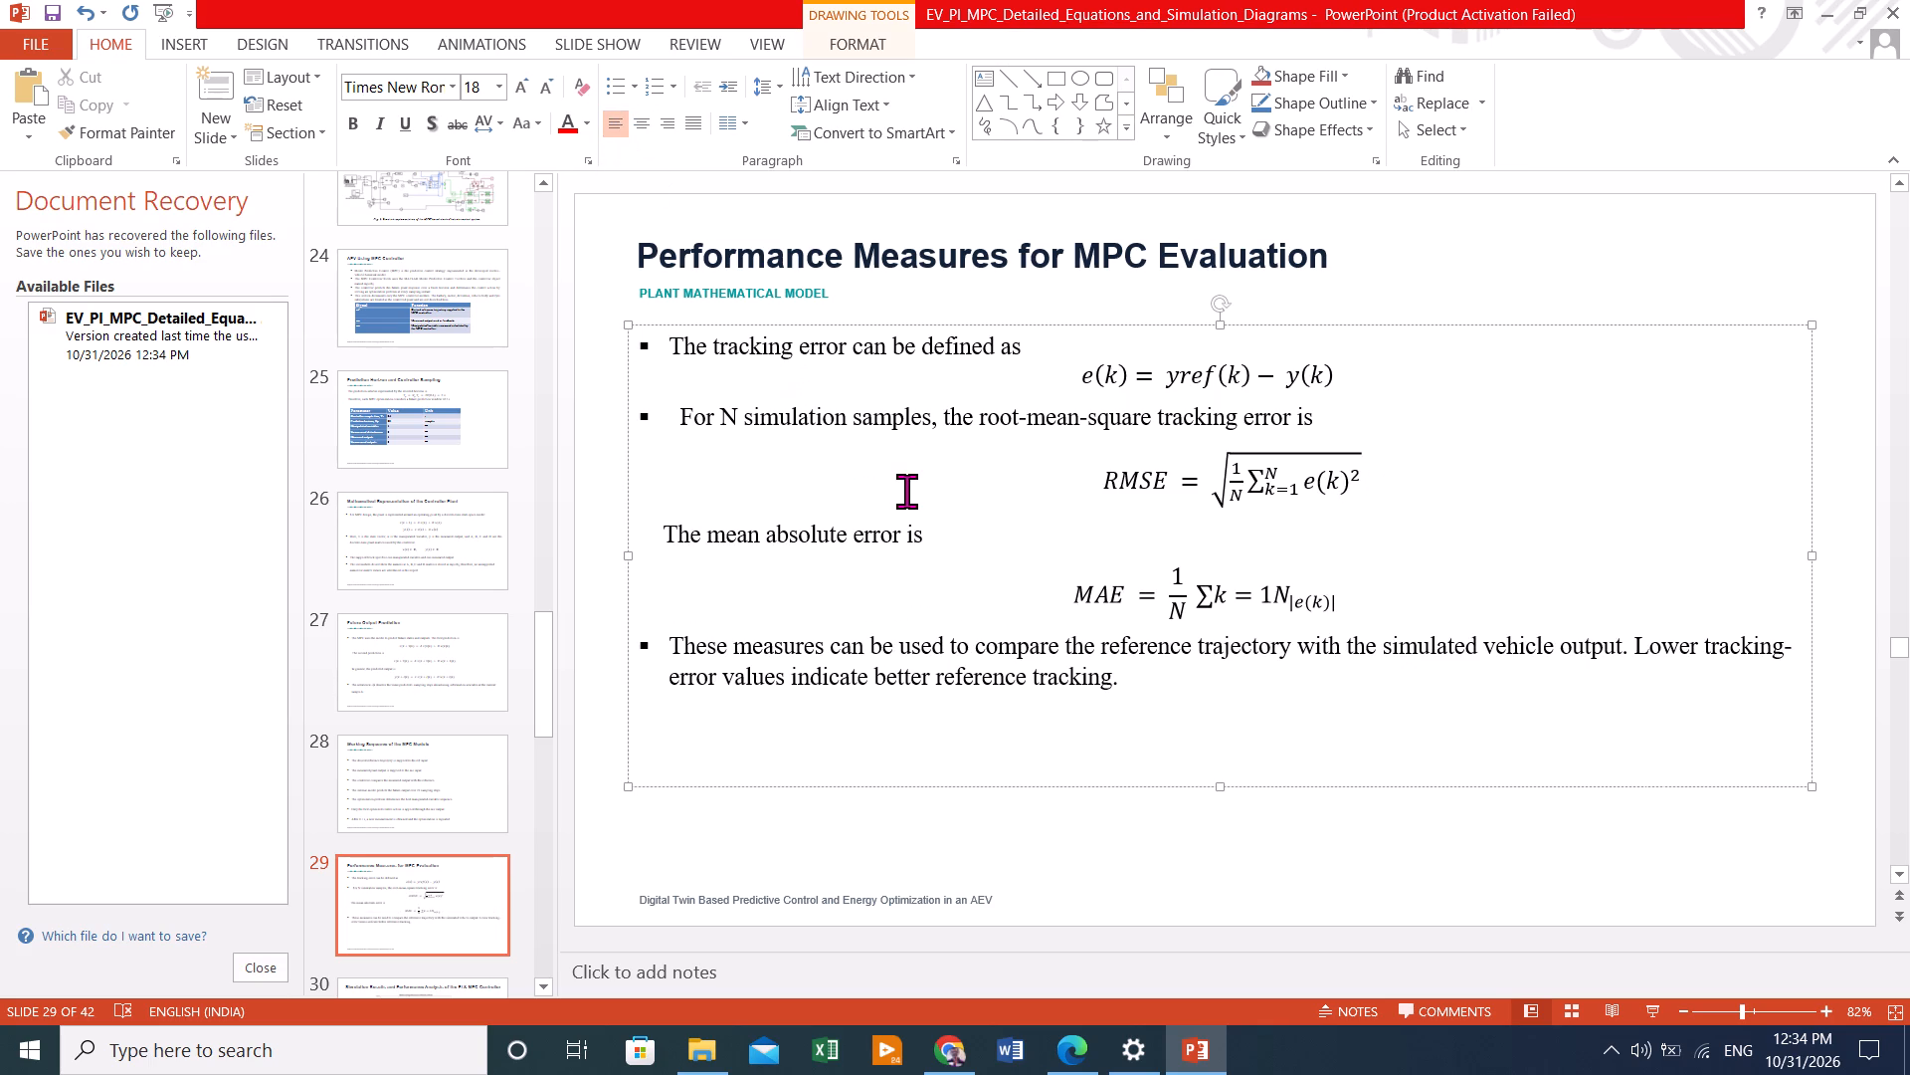
key("space")
key("space")
key("space")
key("space")
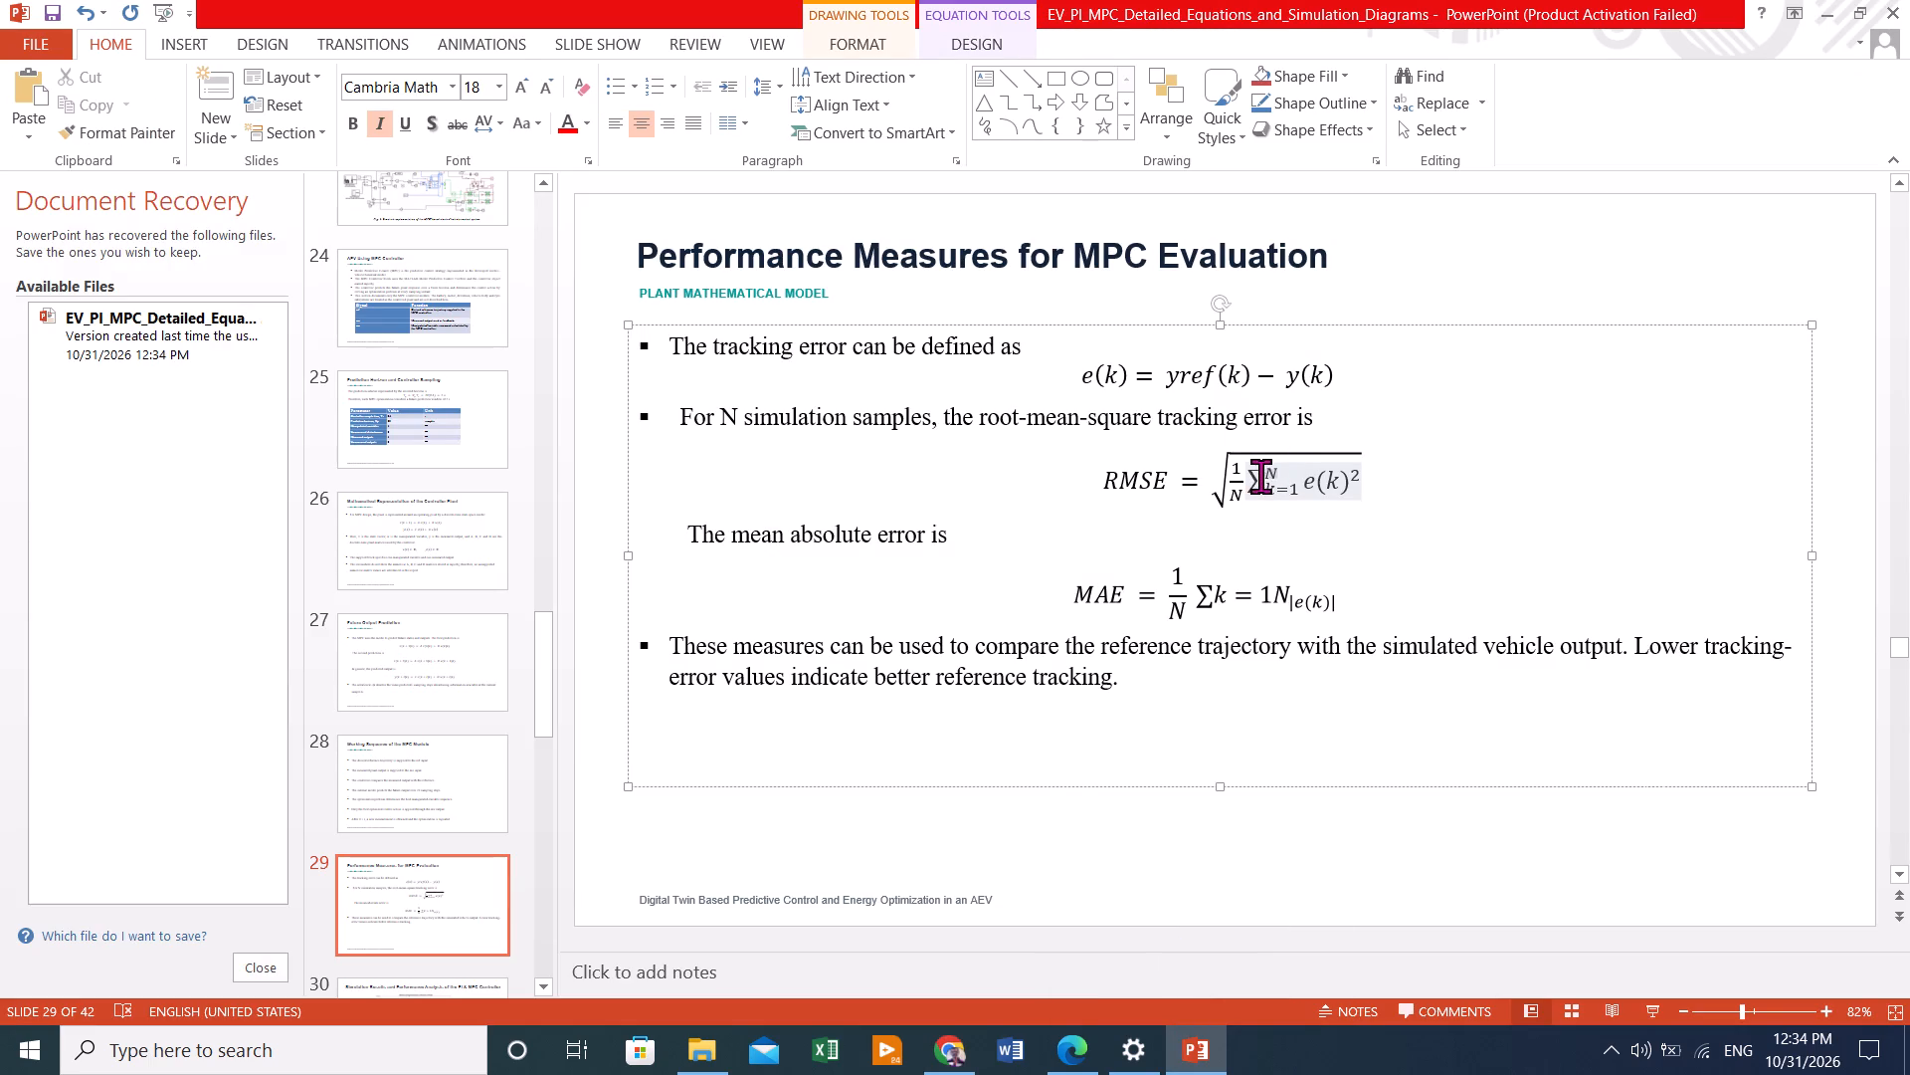
left_click(1240, 477)
left_click(1239, 483)
left_click_drag(1232, 479, 1298, 480)
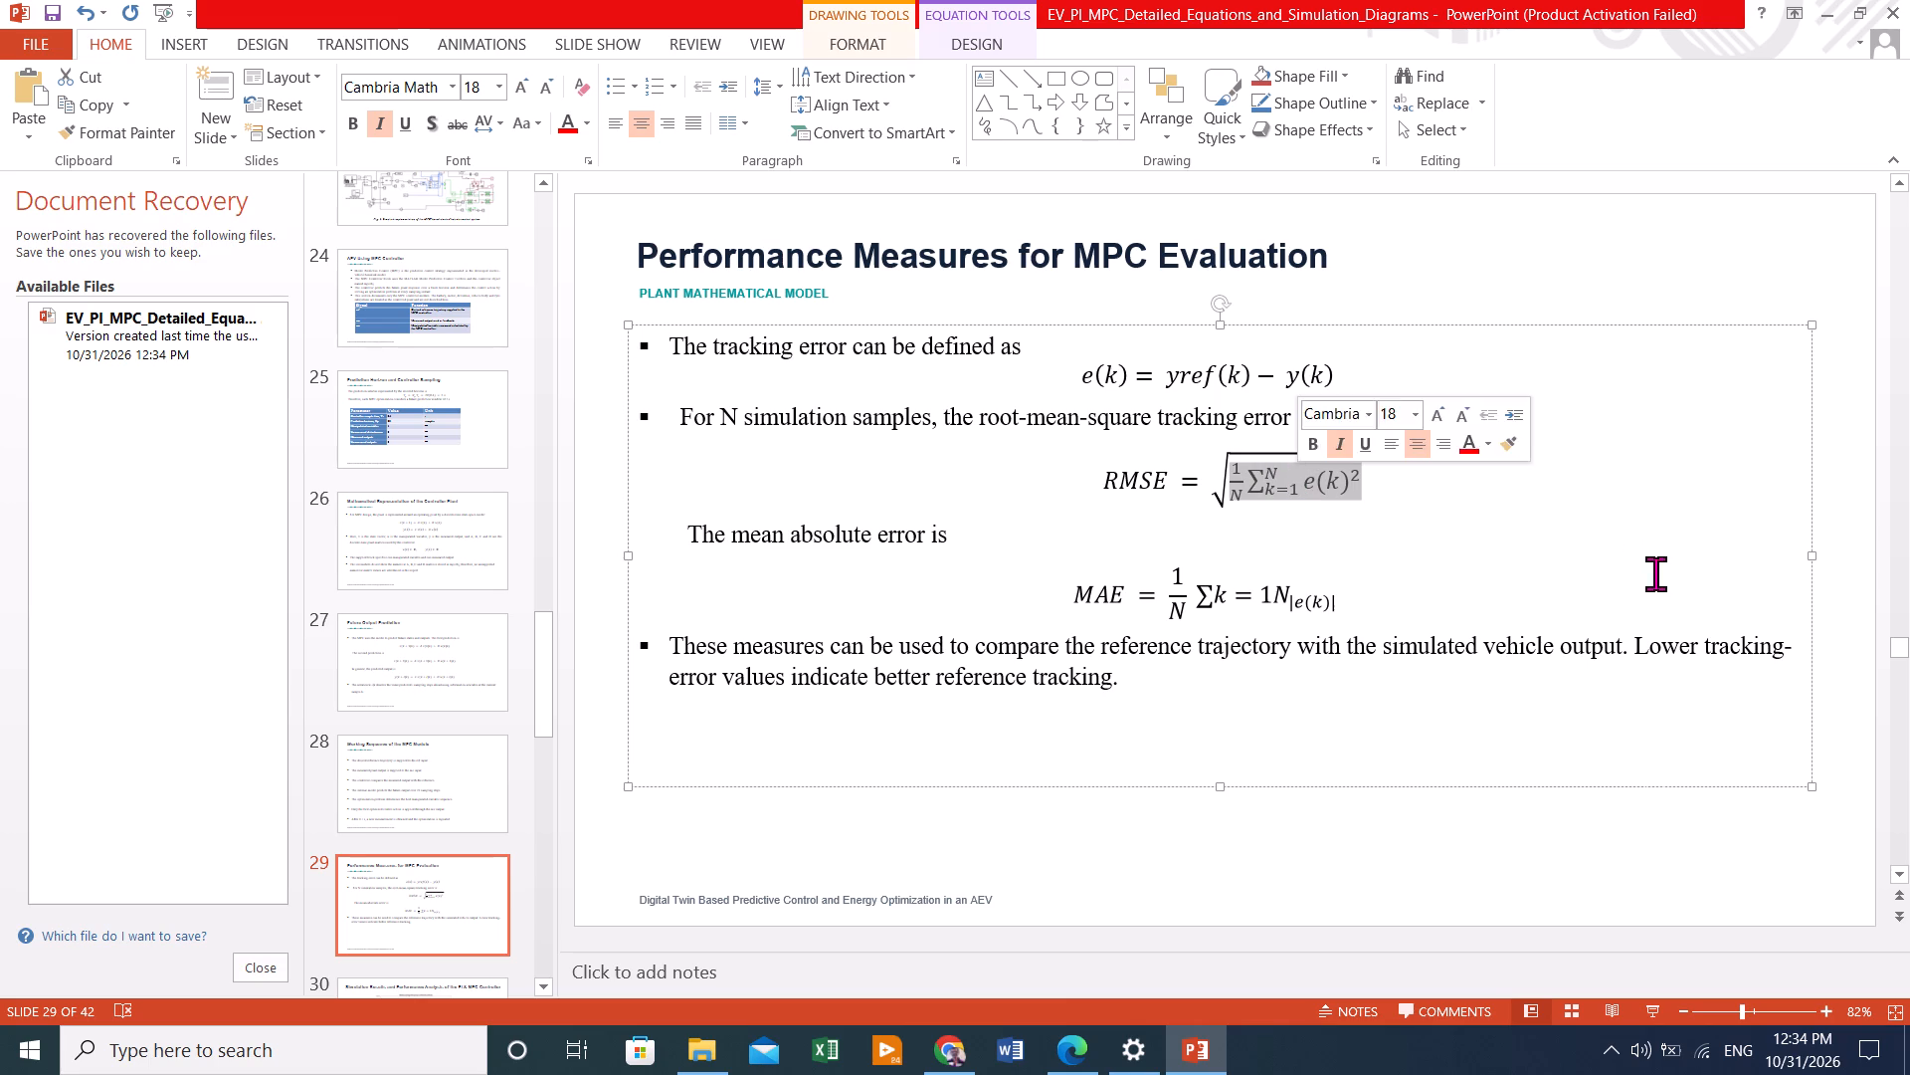
key("ctrl+c")
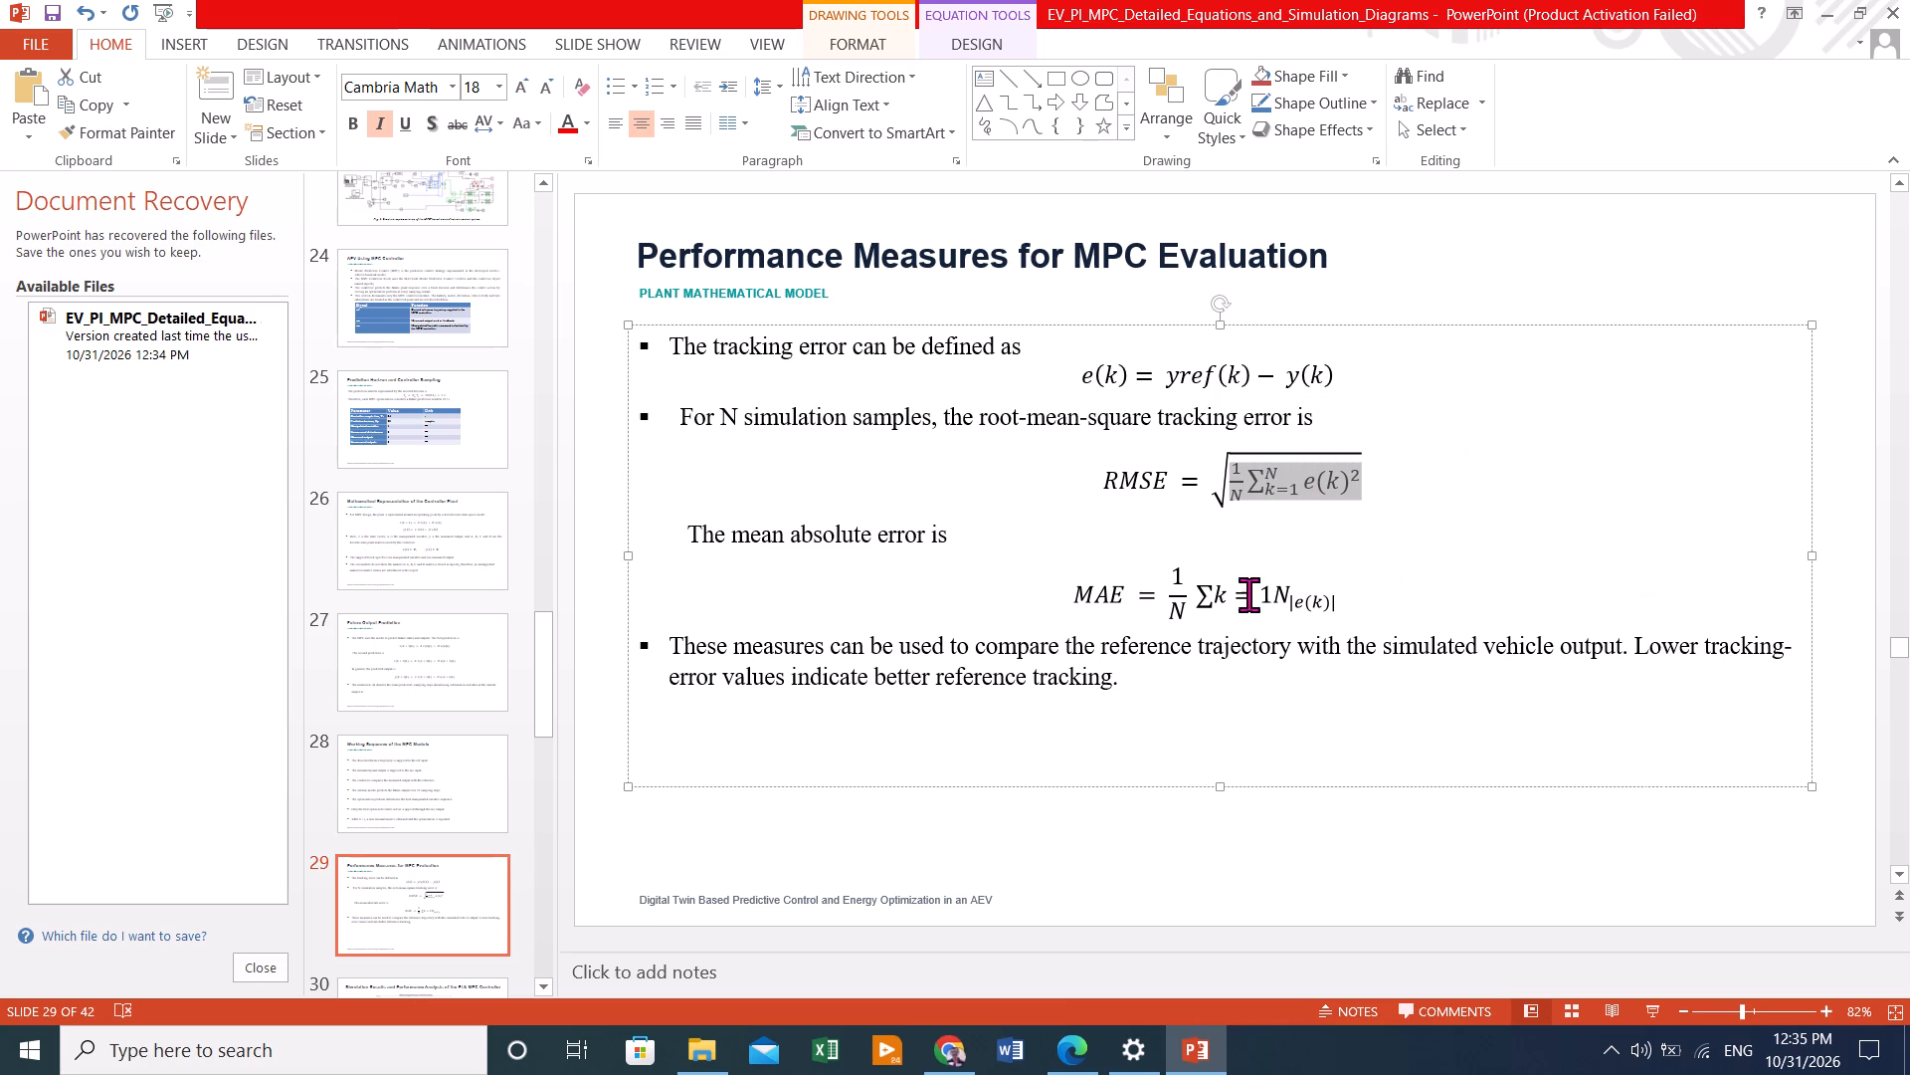
Recheck Equation 3 in ChatGPT, and replace everything after the equals sign in PowerPoint's MAE equation with the copied RMSE expression.
left_click(1179, 597)
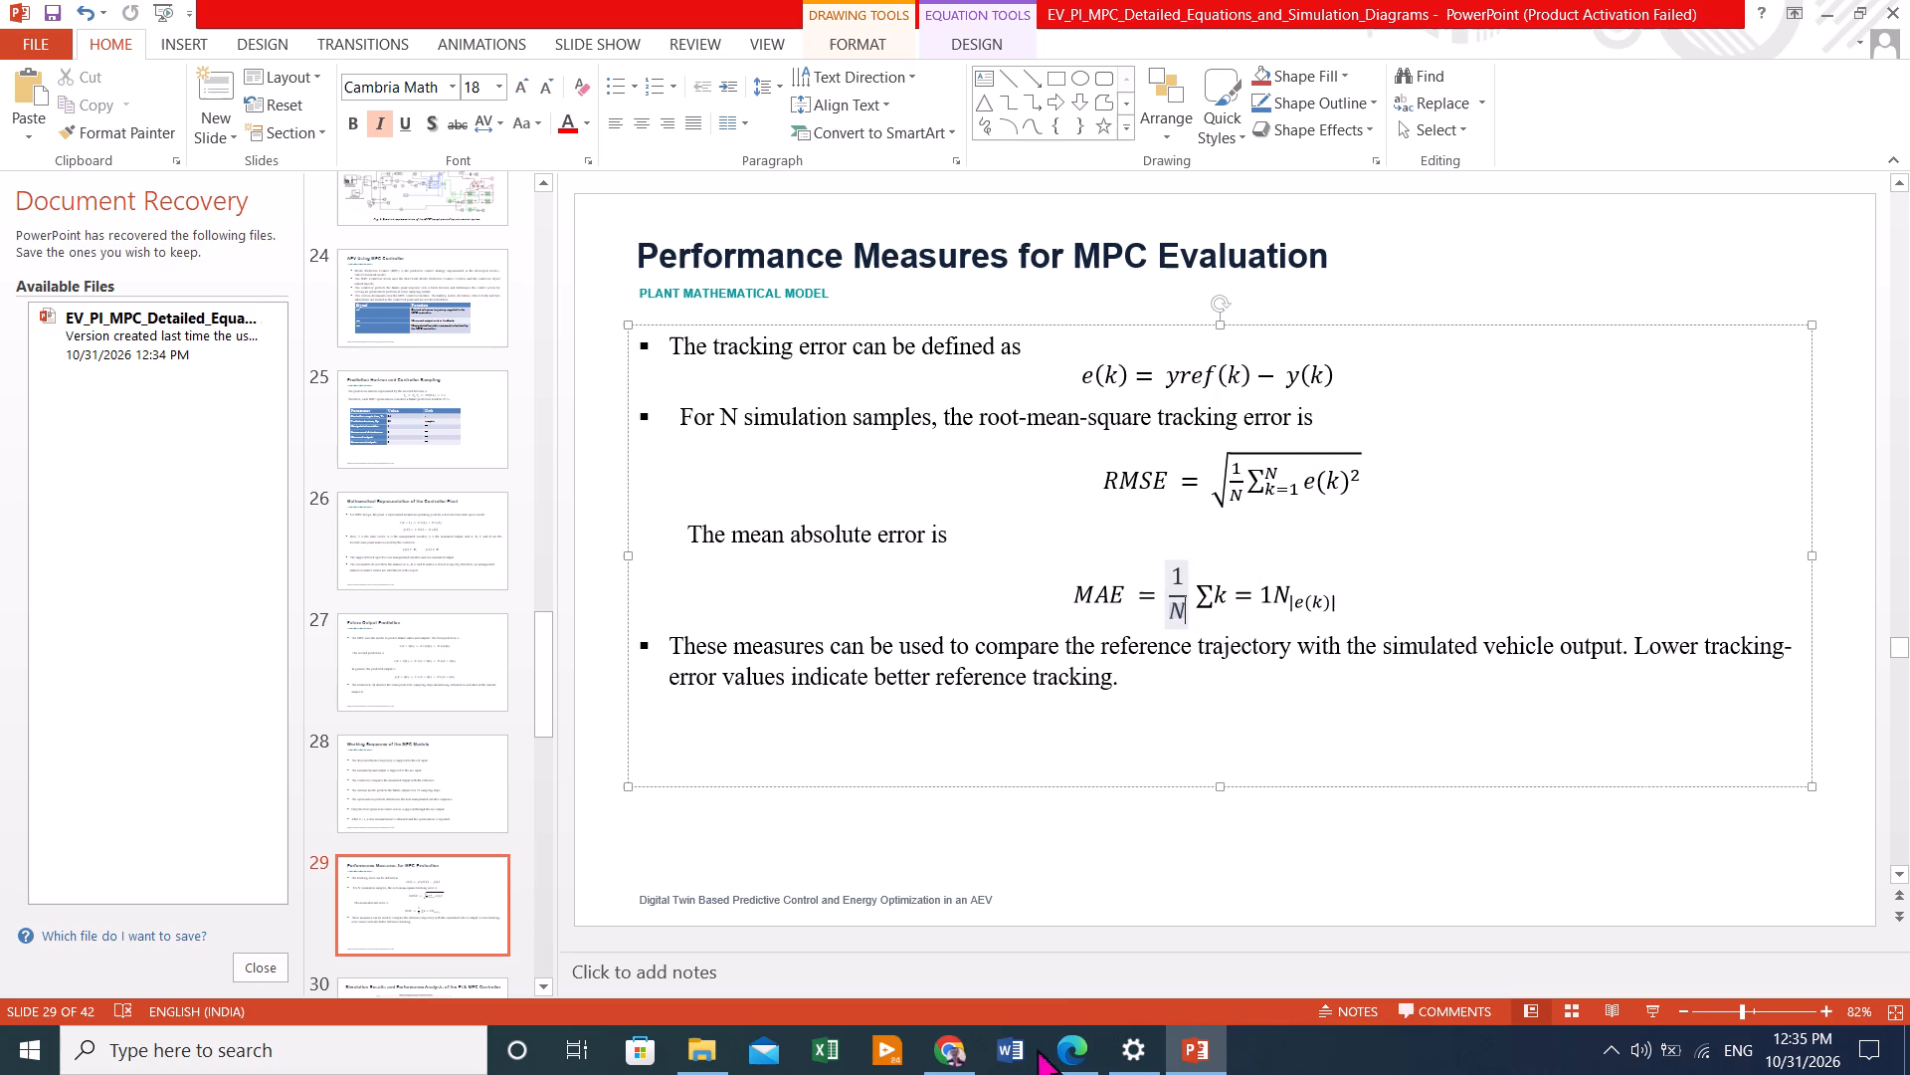
left_click(944, 1053)
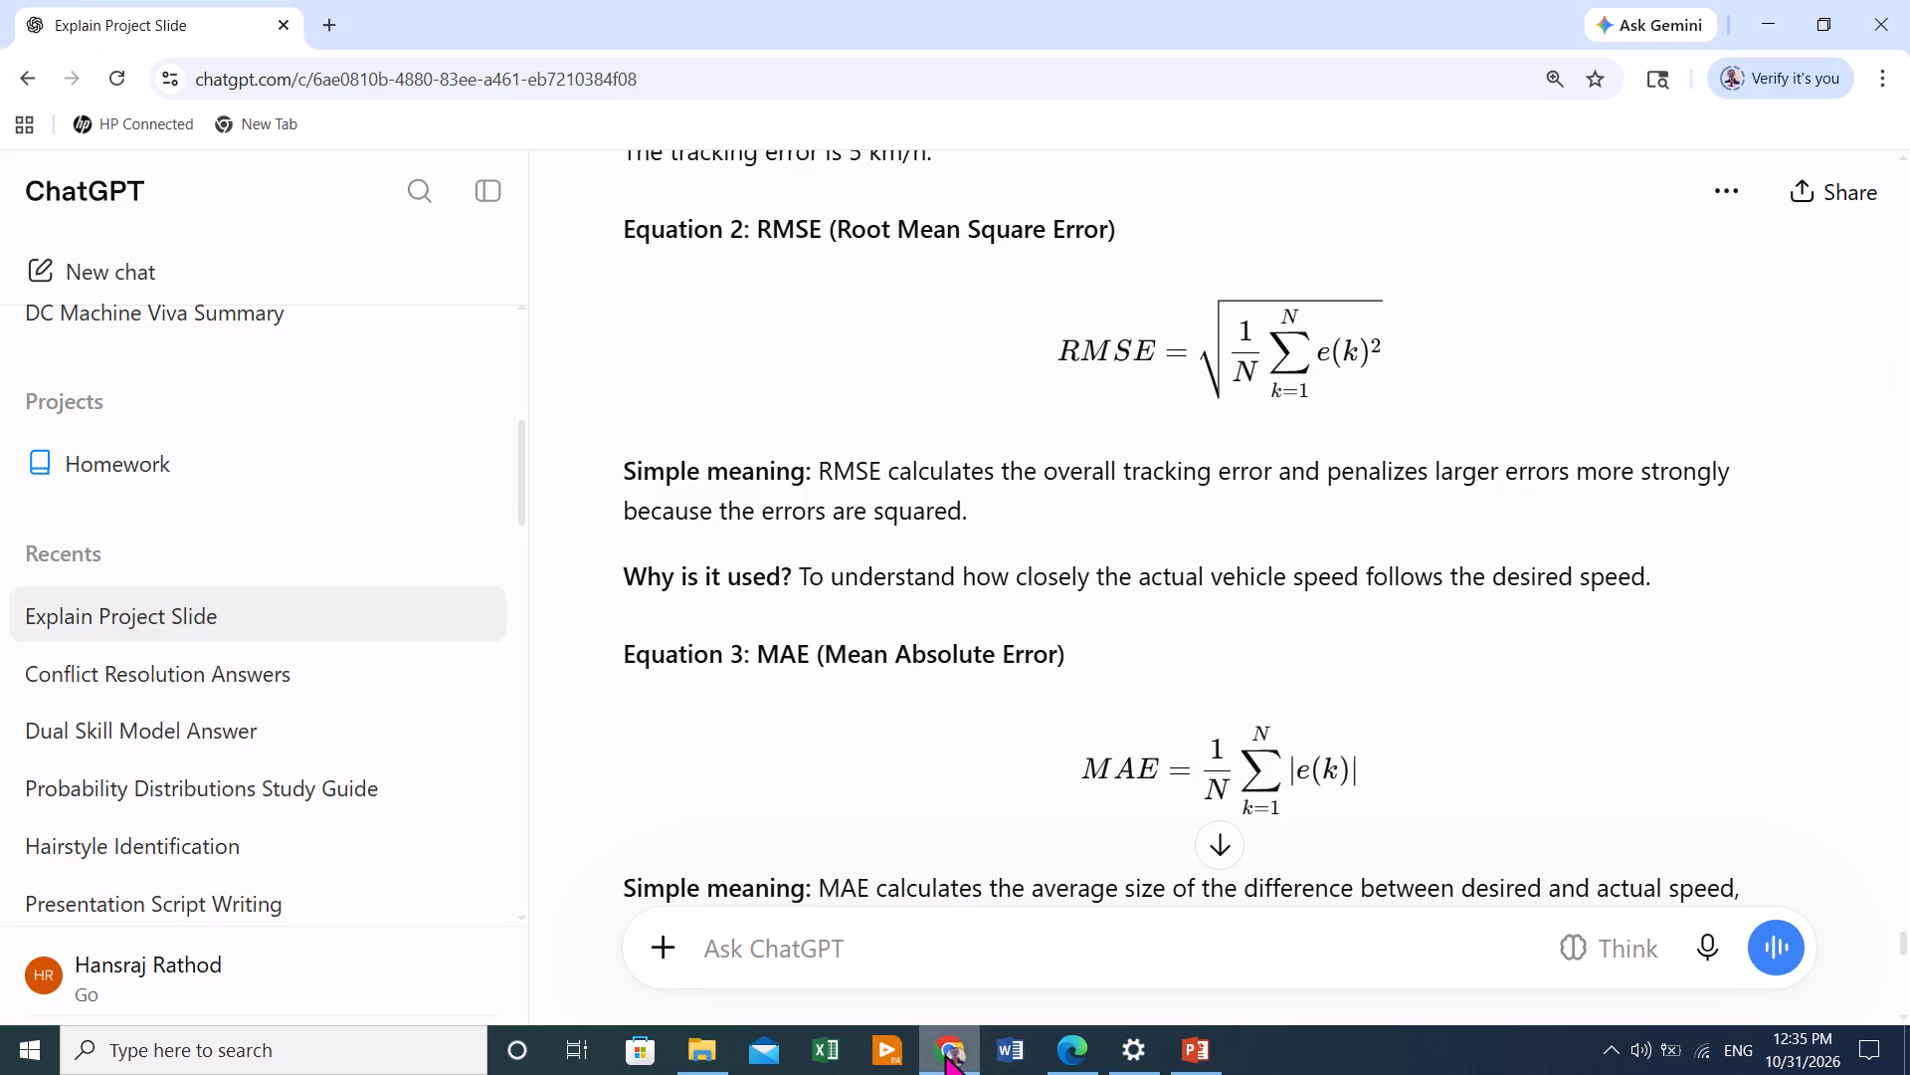
left_click(1189, 1041)
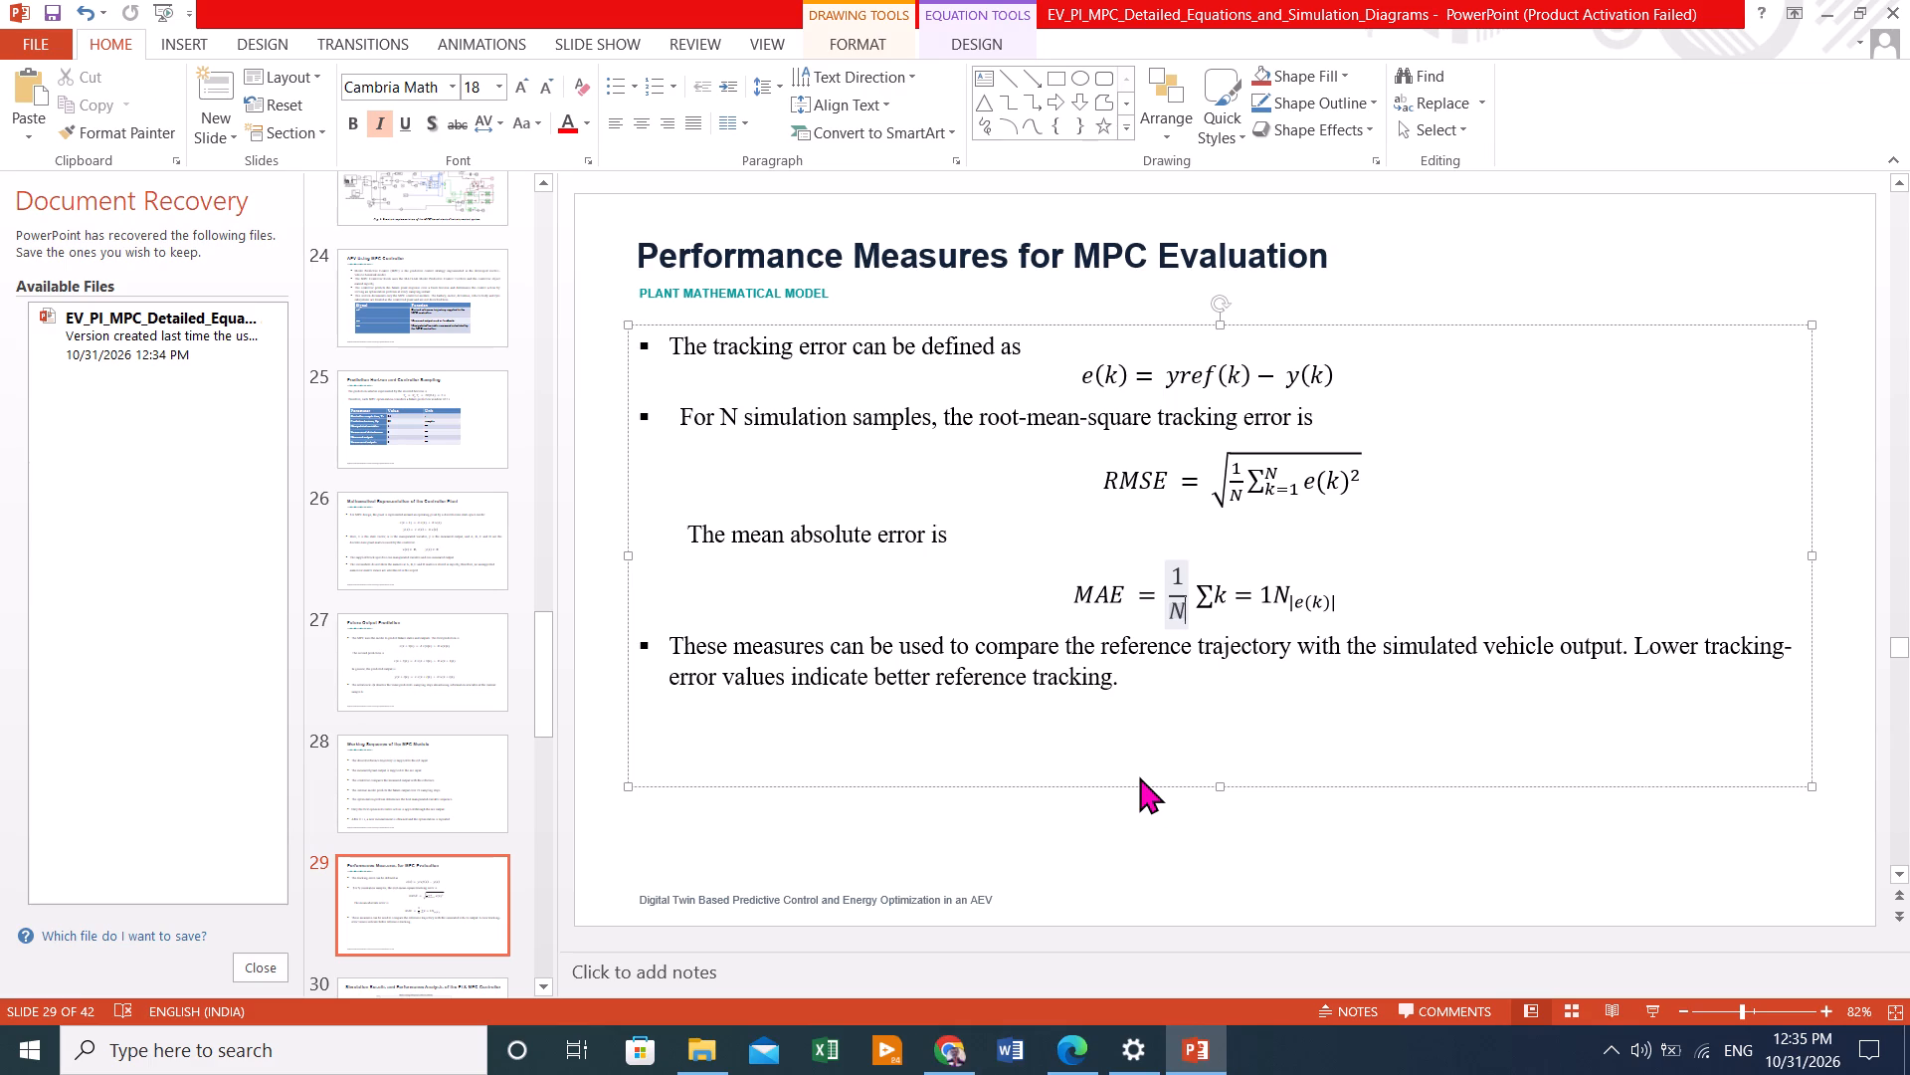
key("shift+Right")
key("shift+Right")
key("shift+Right")
key("shift+Right")
key("shift+Right")
key("shift+Right")
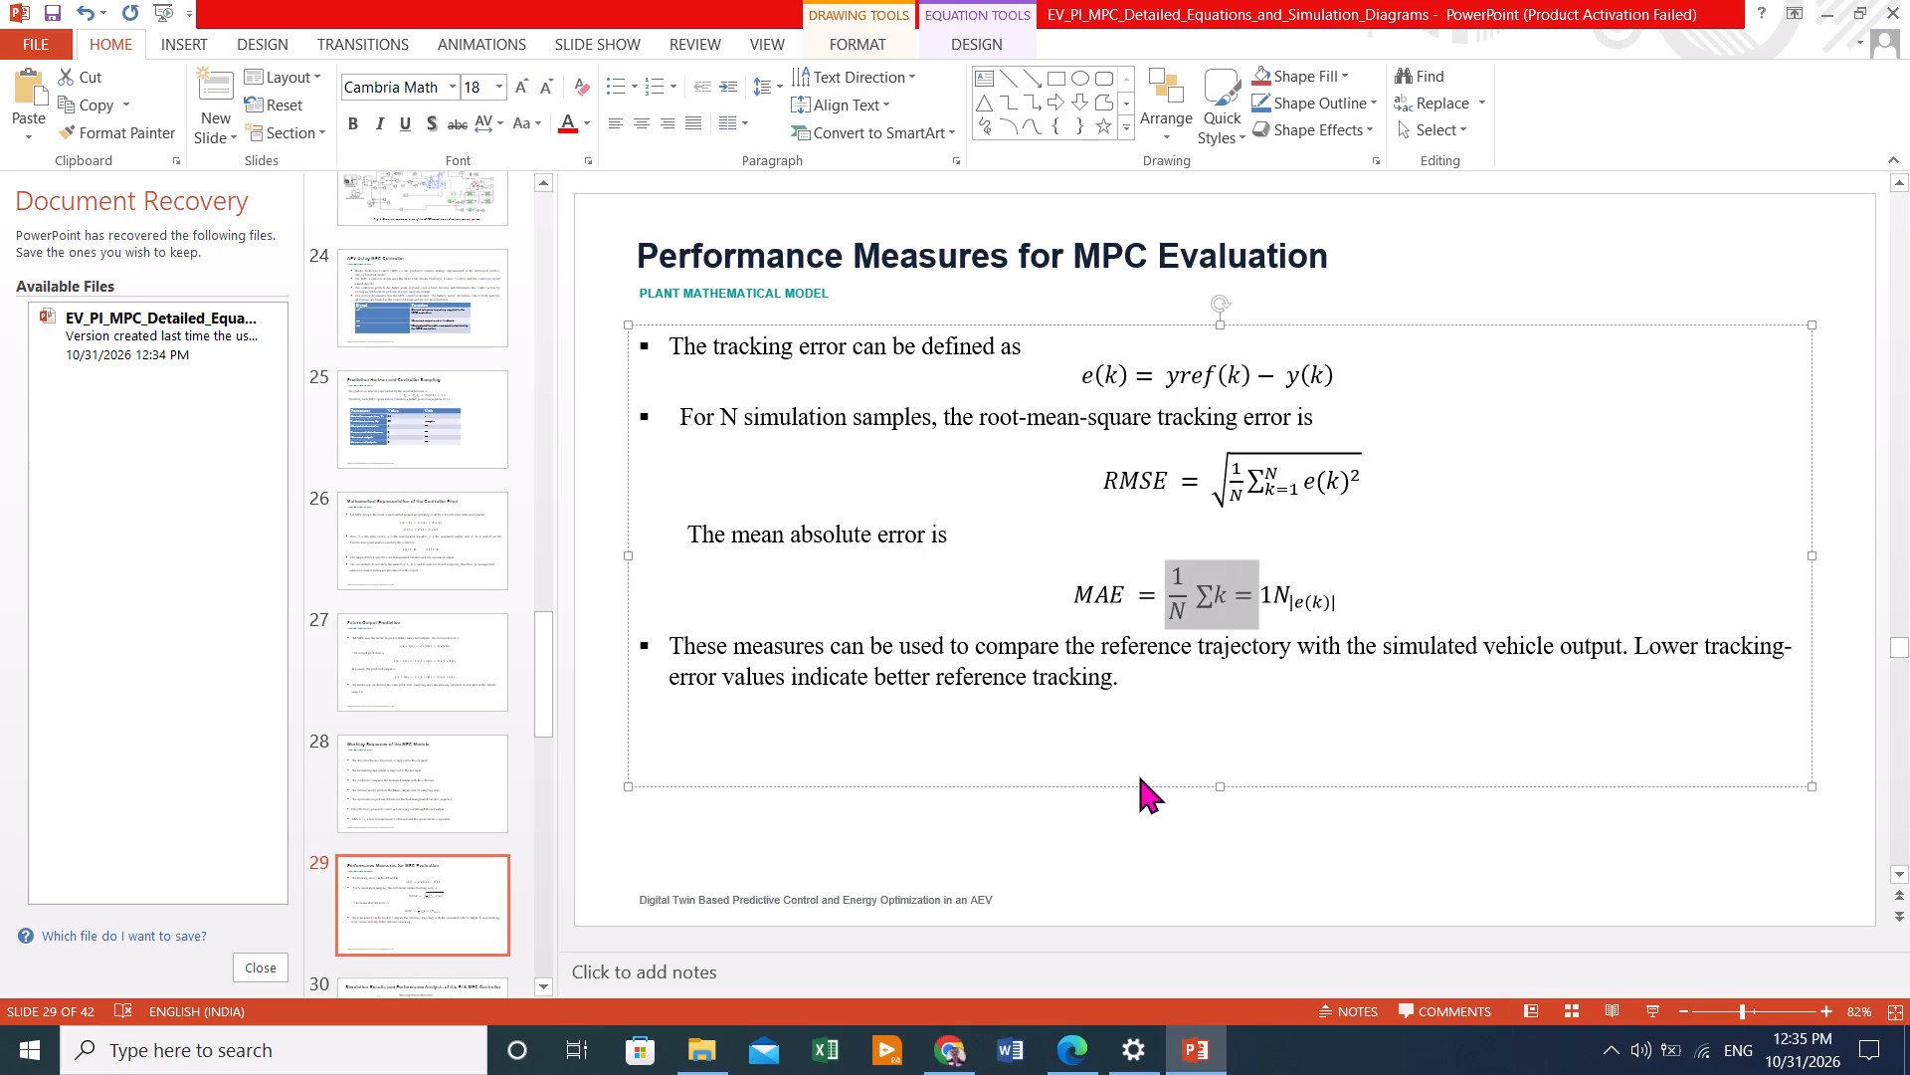
key("shift+Right")
key("shift+Right")
key("shift+Left")
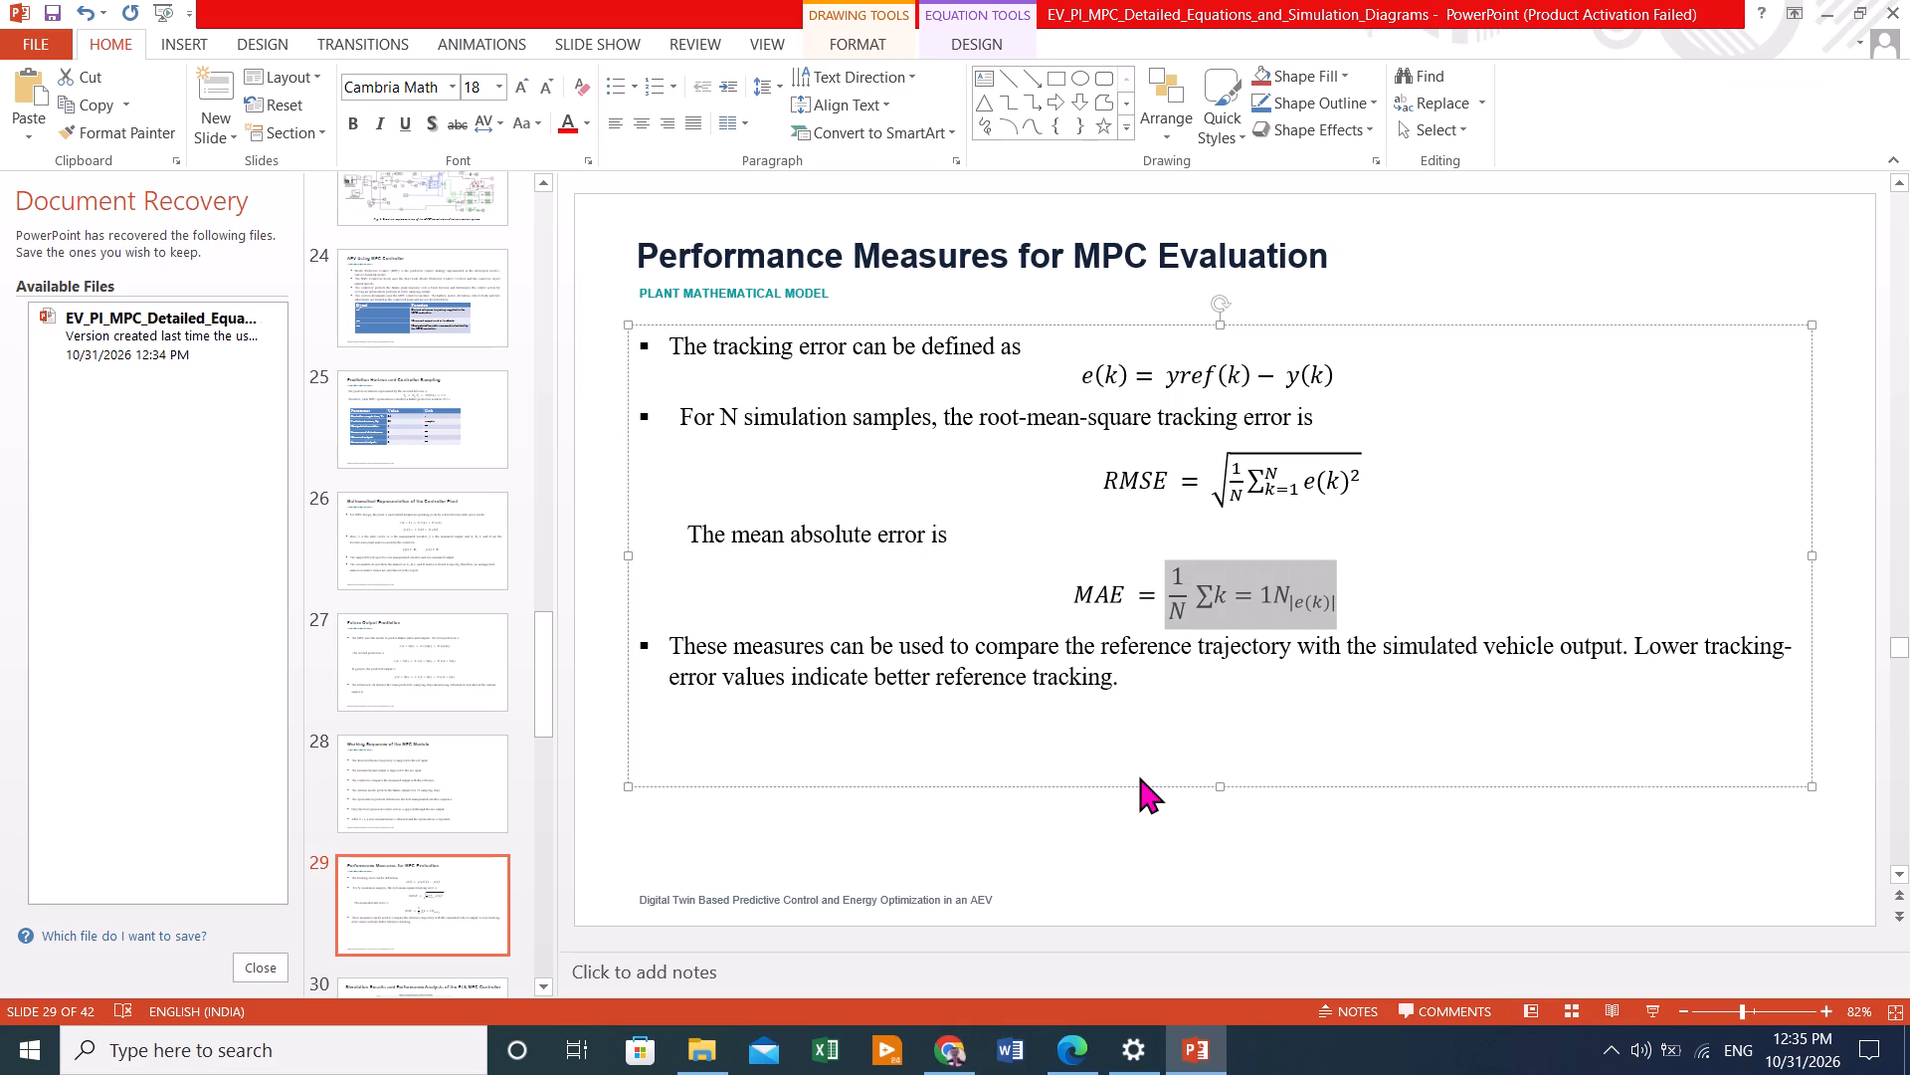
key("ctrl+v")
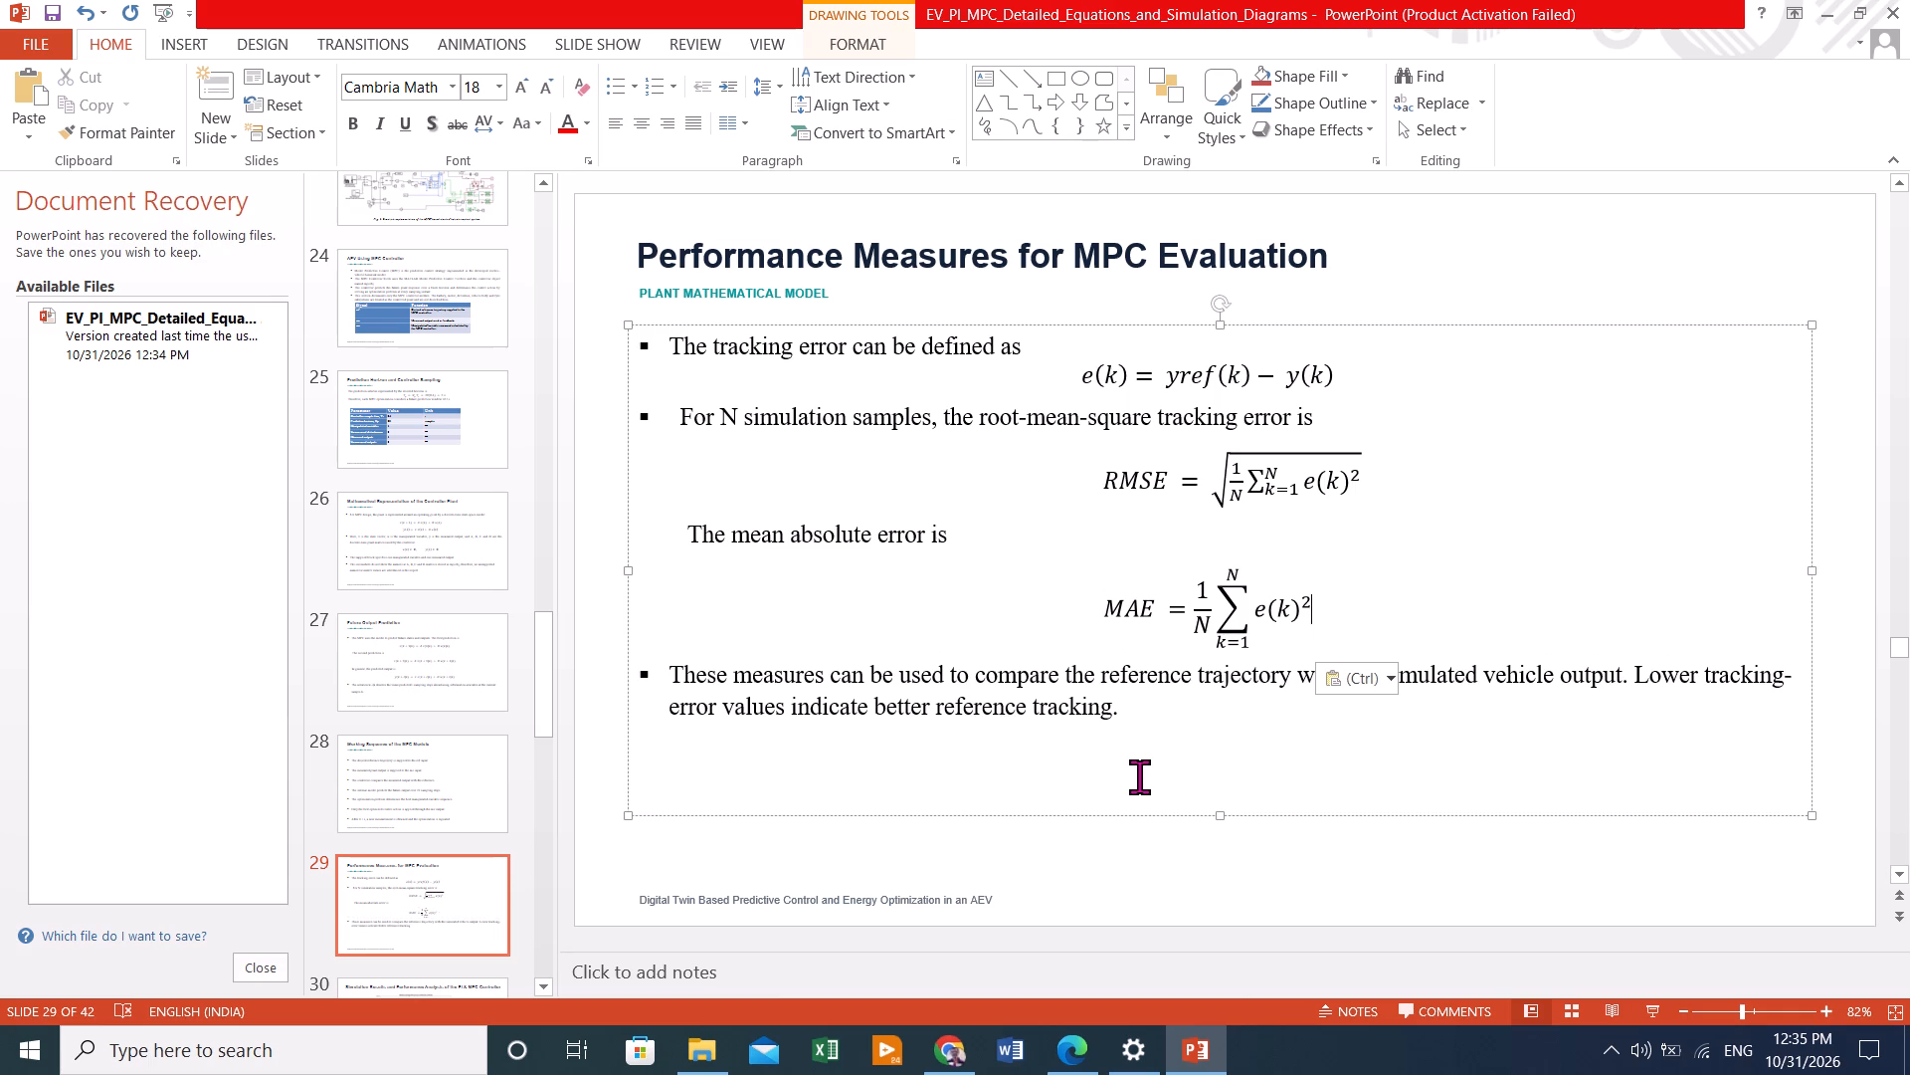
Recheck Equation 3 in ChatGPT, and delete the e(k)² term after the summation in PowerPoint's MAE equation.
left_click(957, 1064)
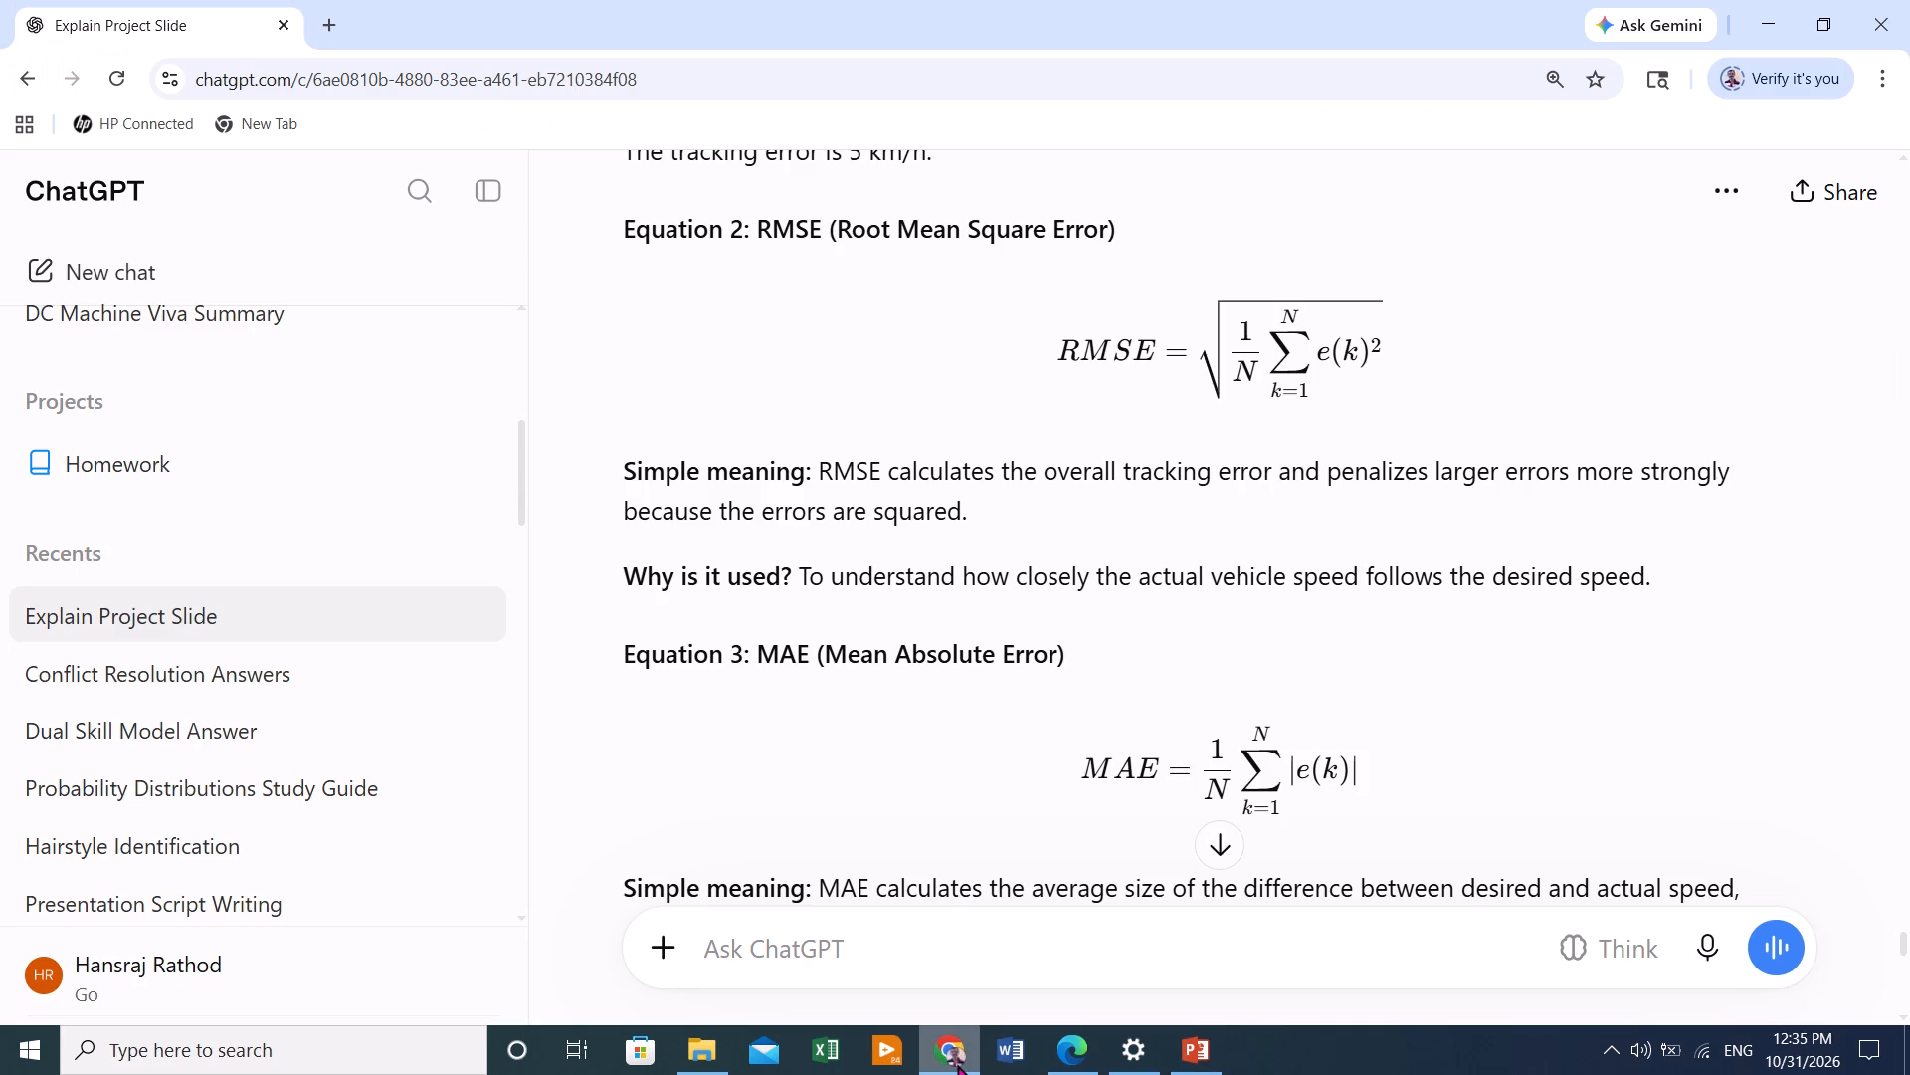
left_click(1195, 1035)
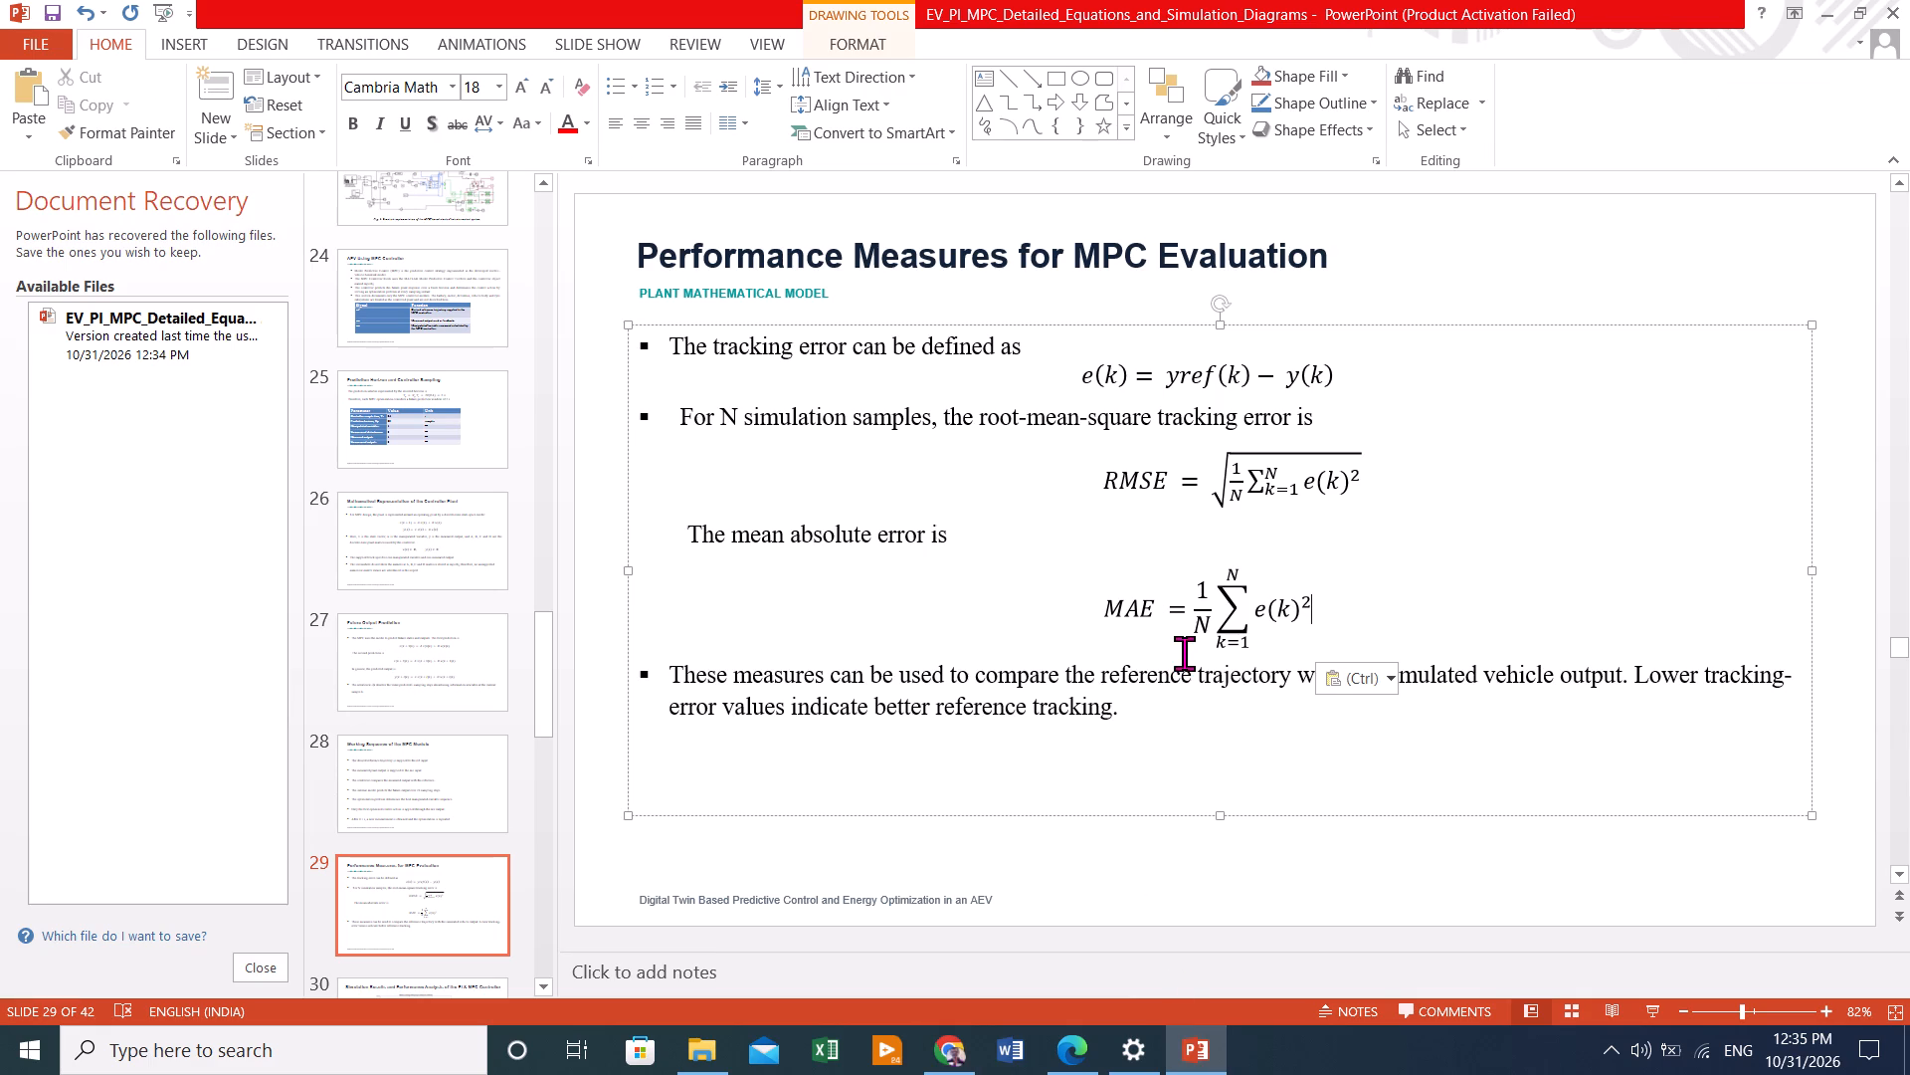
left_click(1232, 603)
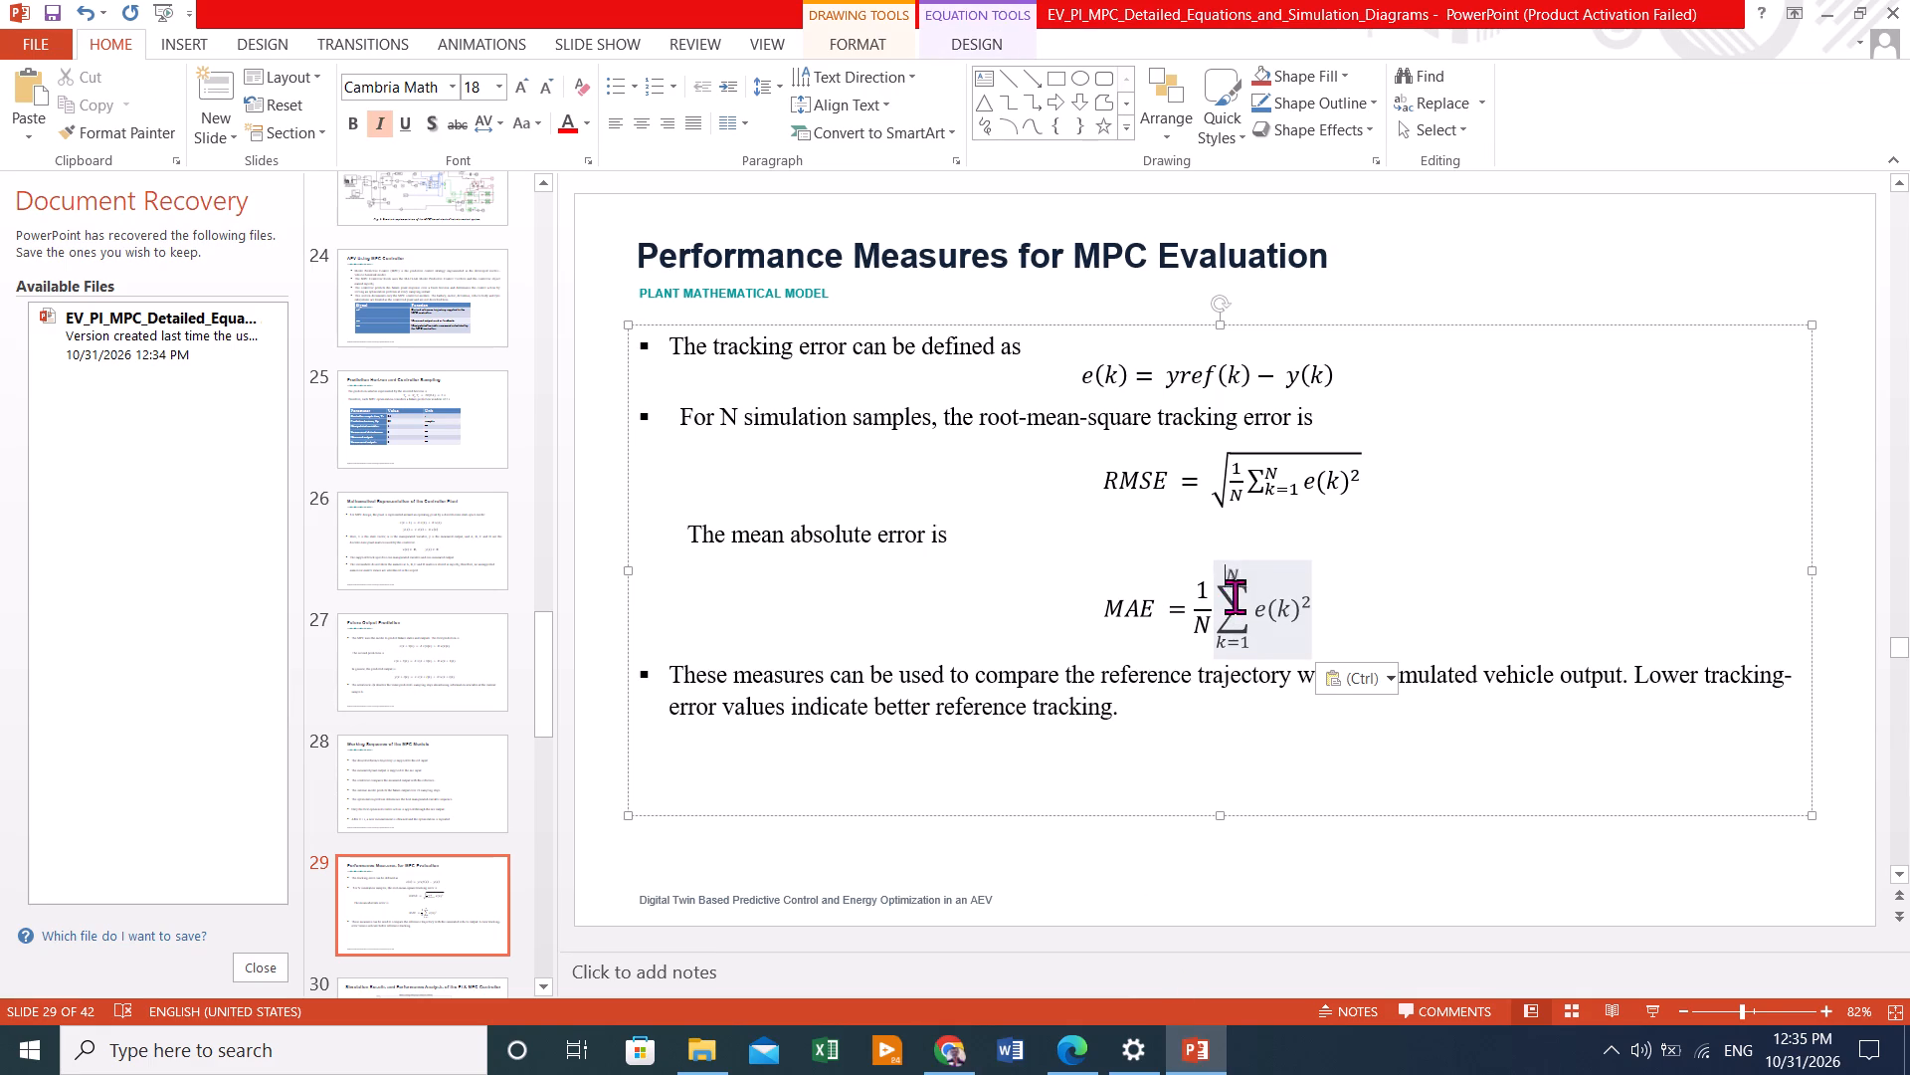
left_click_drag(1231, 580, 1311, 594)
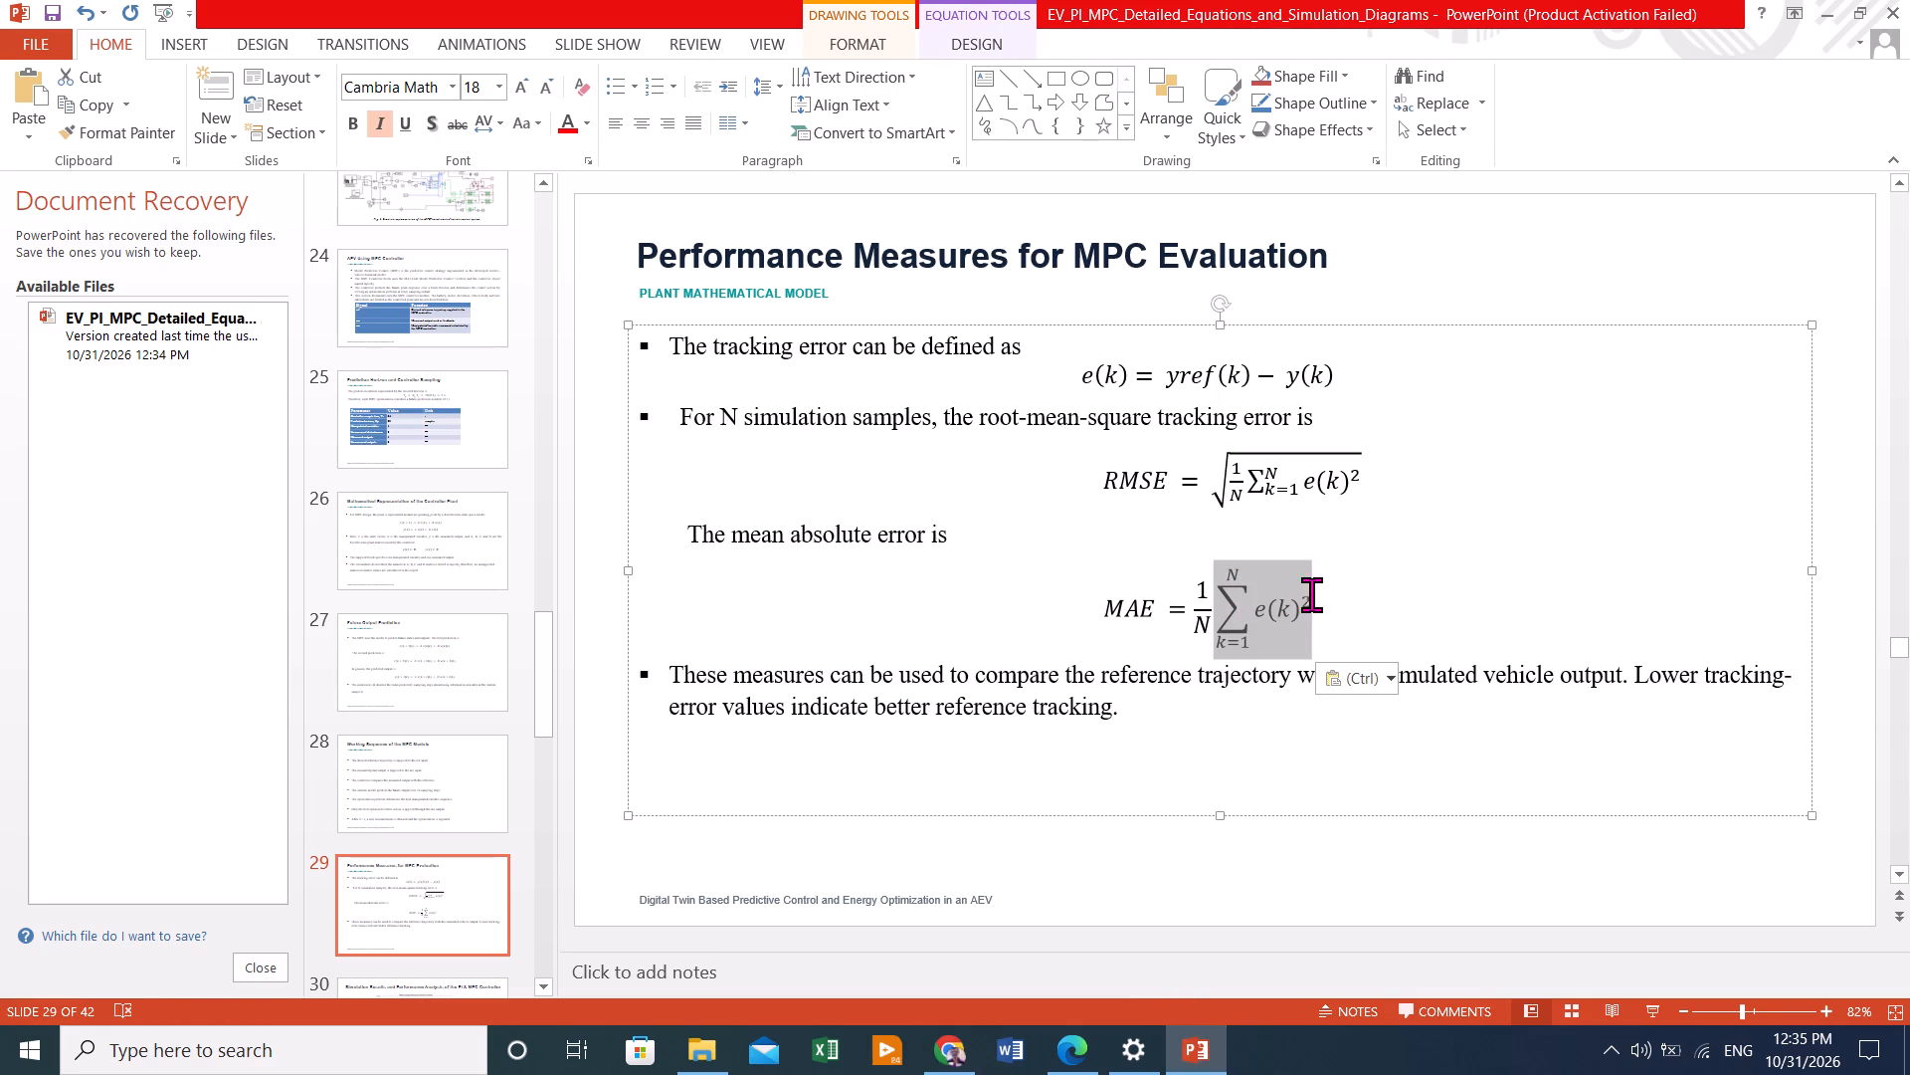
left_click_drag(1311, 594, 1361, 594)
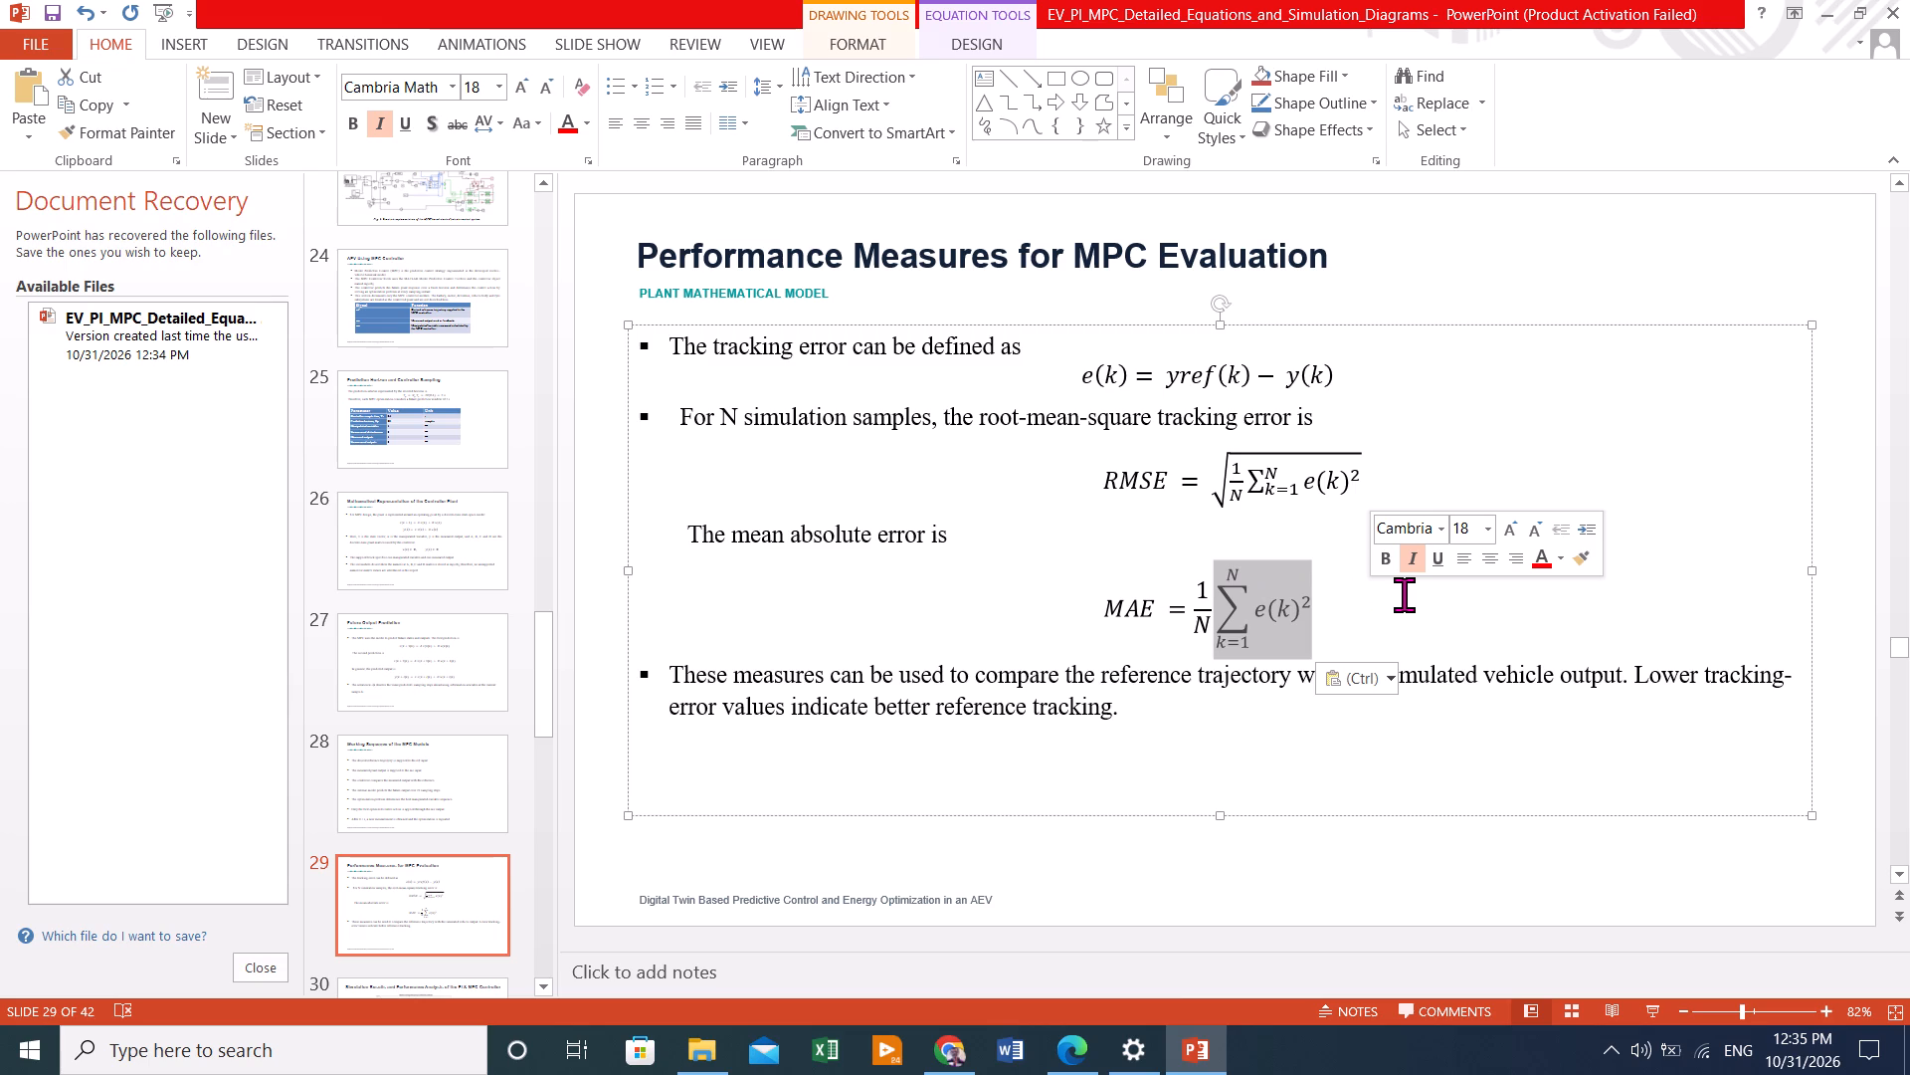
left_click(963, 1044)
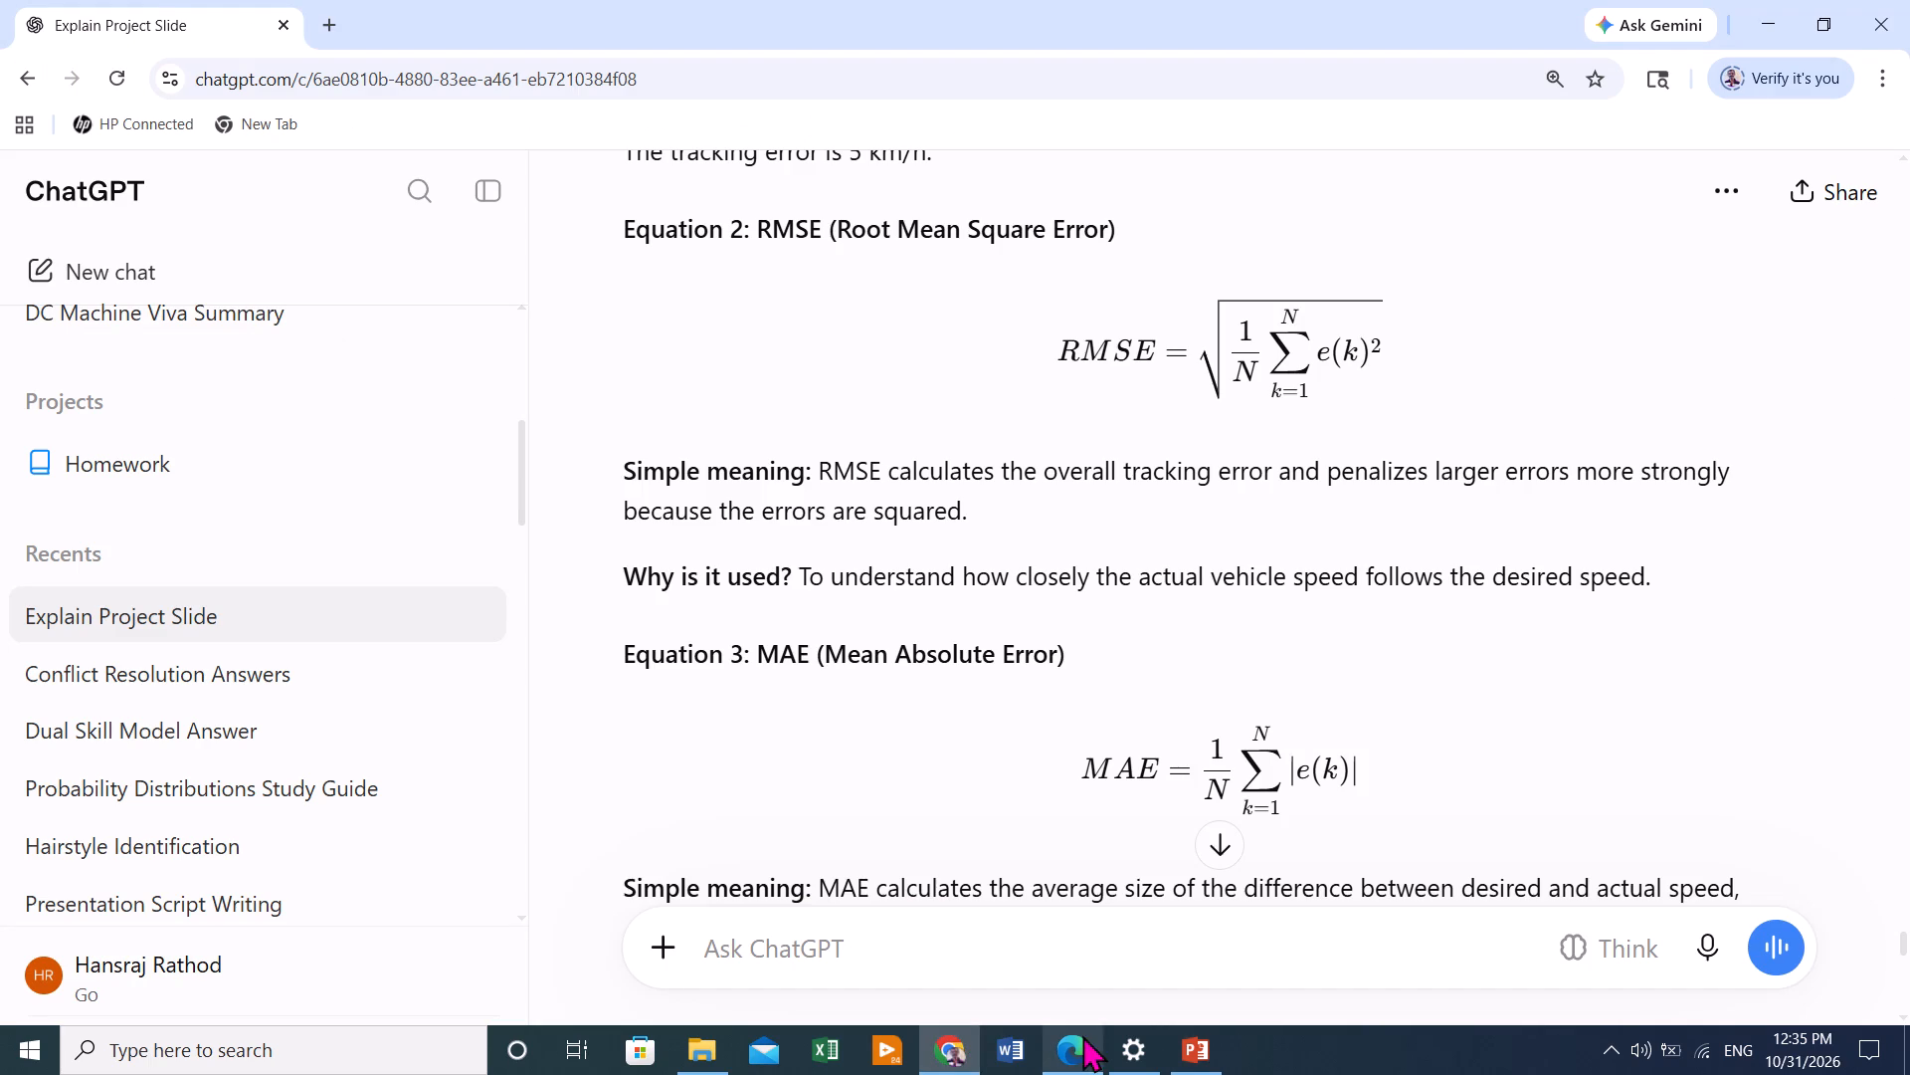
left_click(1191, 1039)
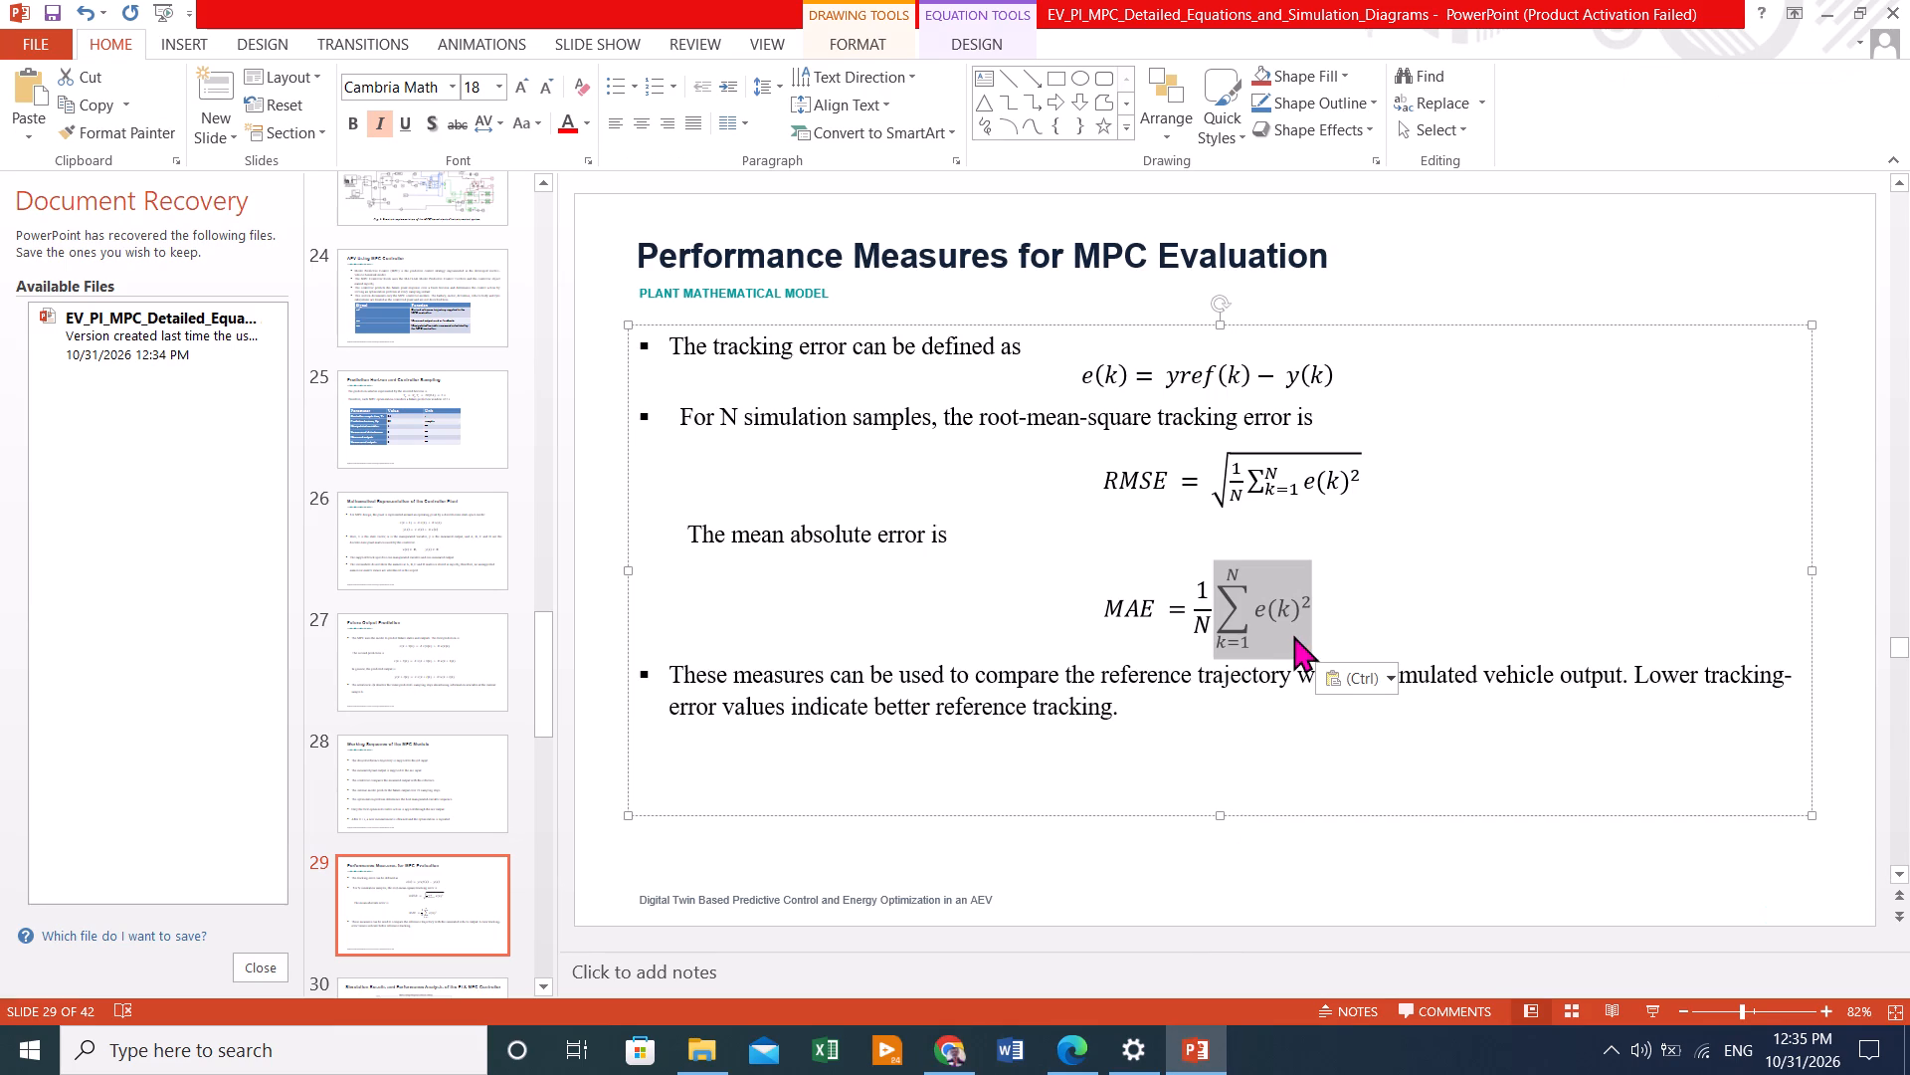
left_click(1293, 615)
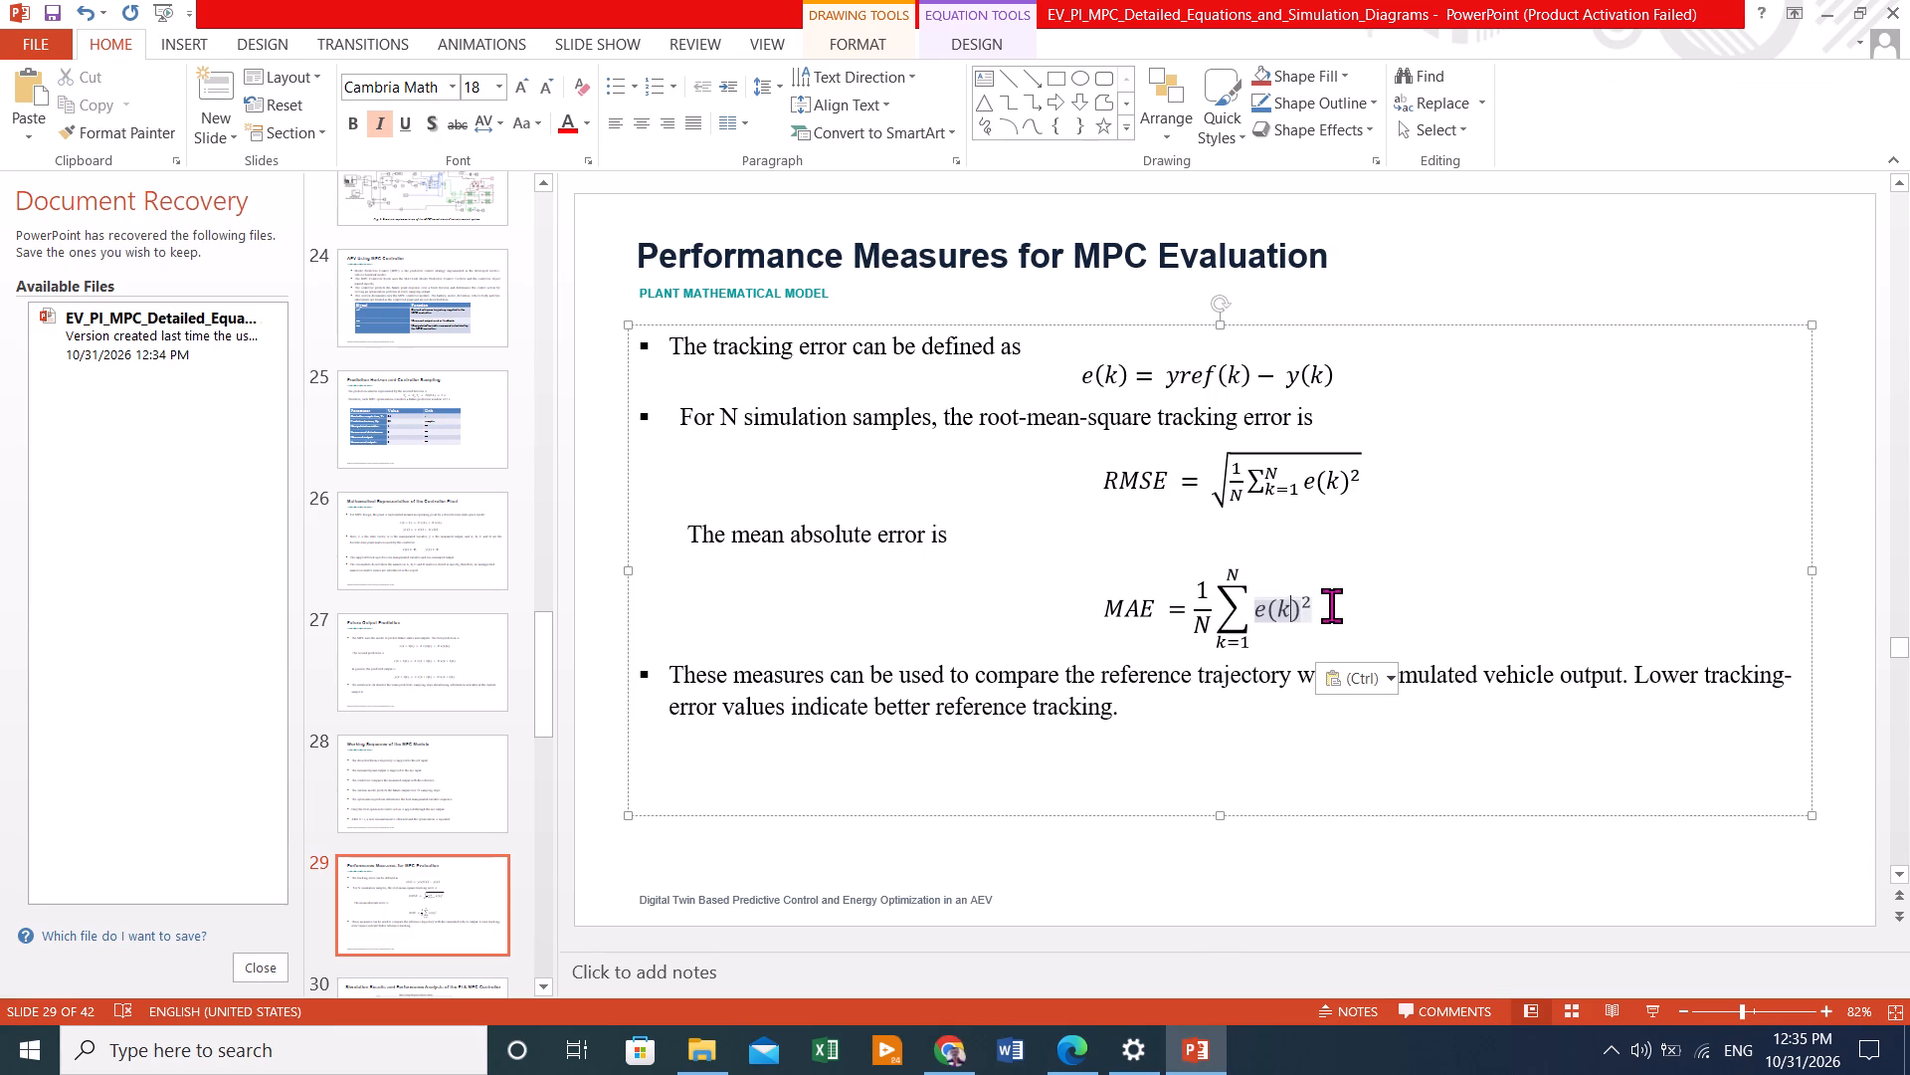
left_click(1331, 605)
key("BackSpace")
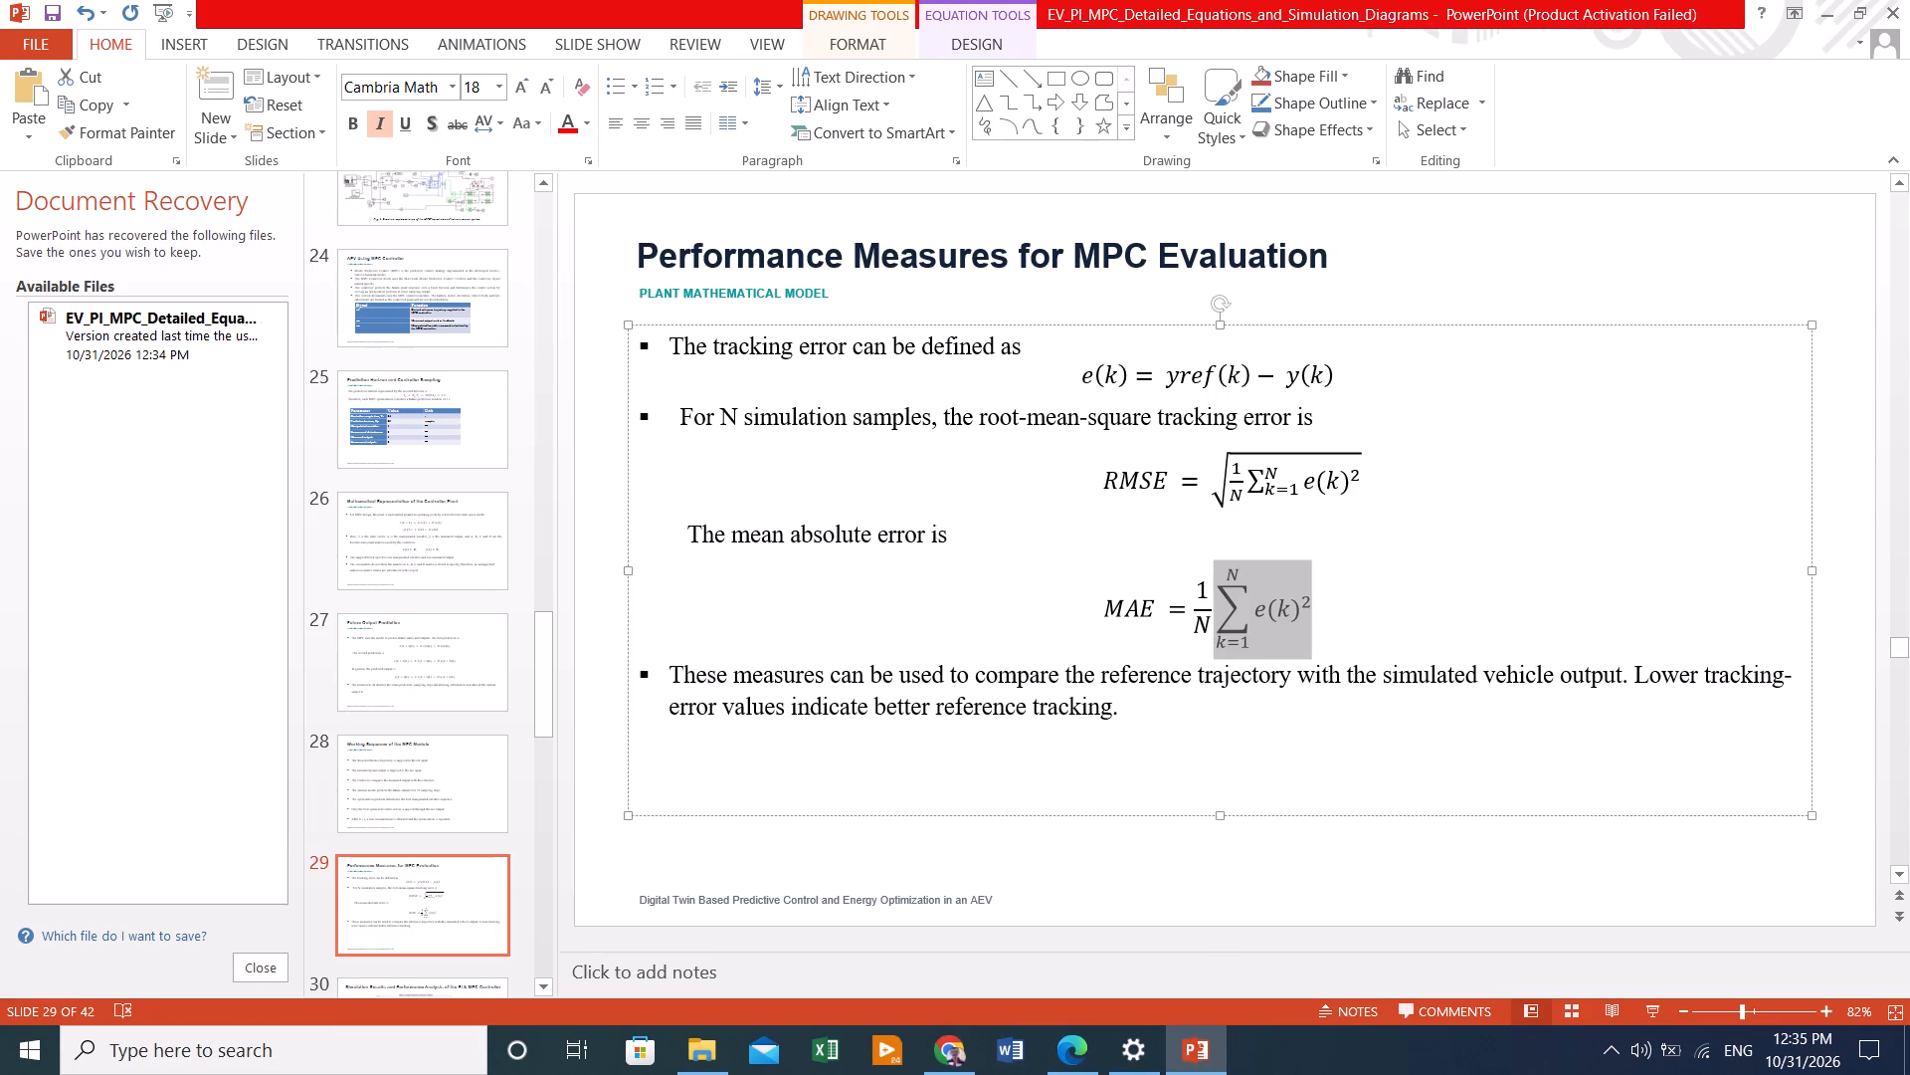
key("Right")
key("Right")
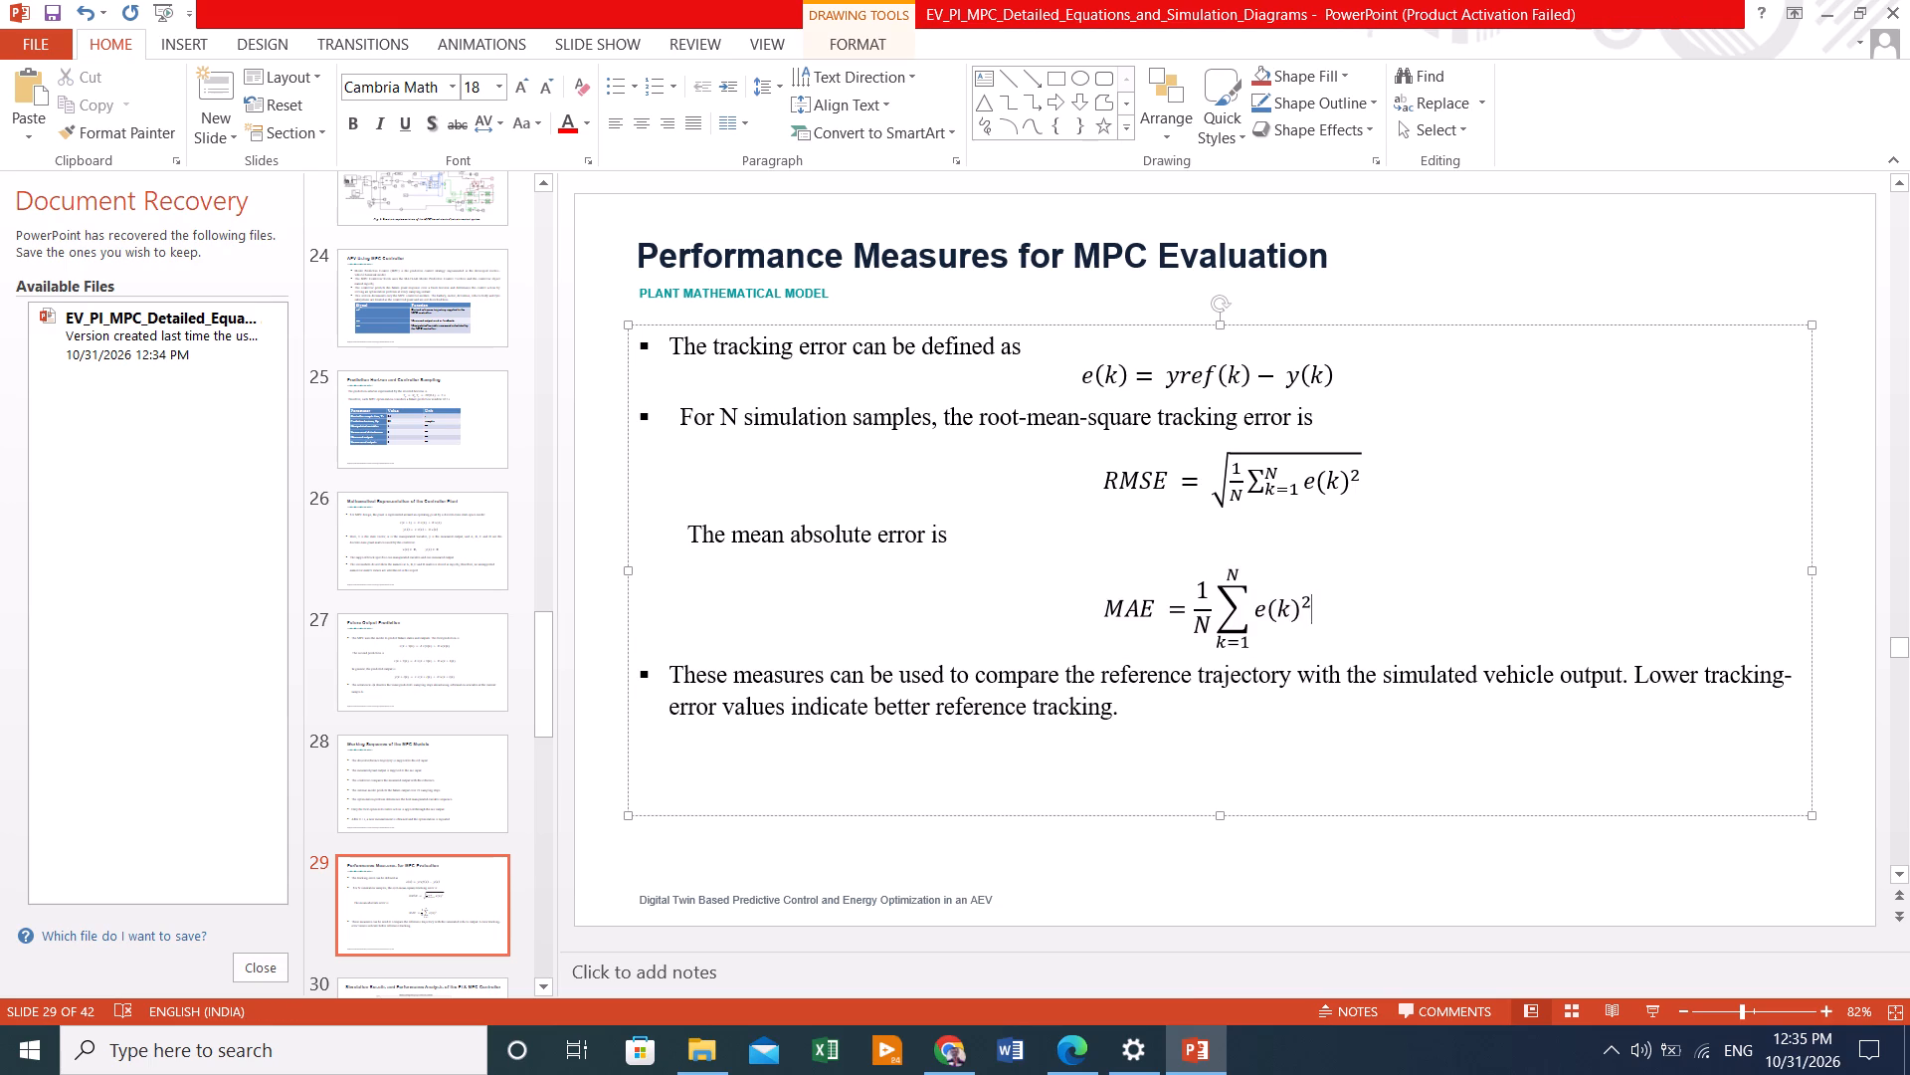
key("Left")
key("Left")
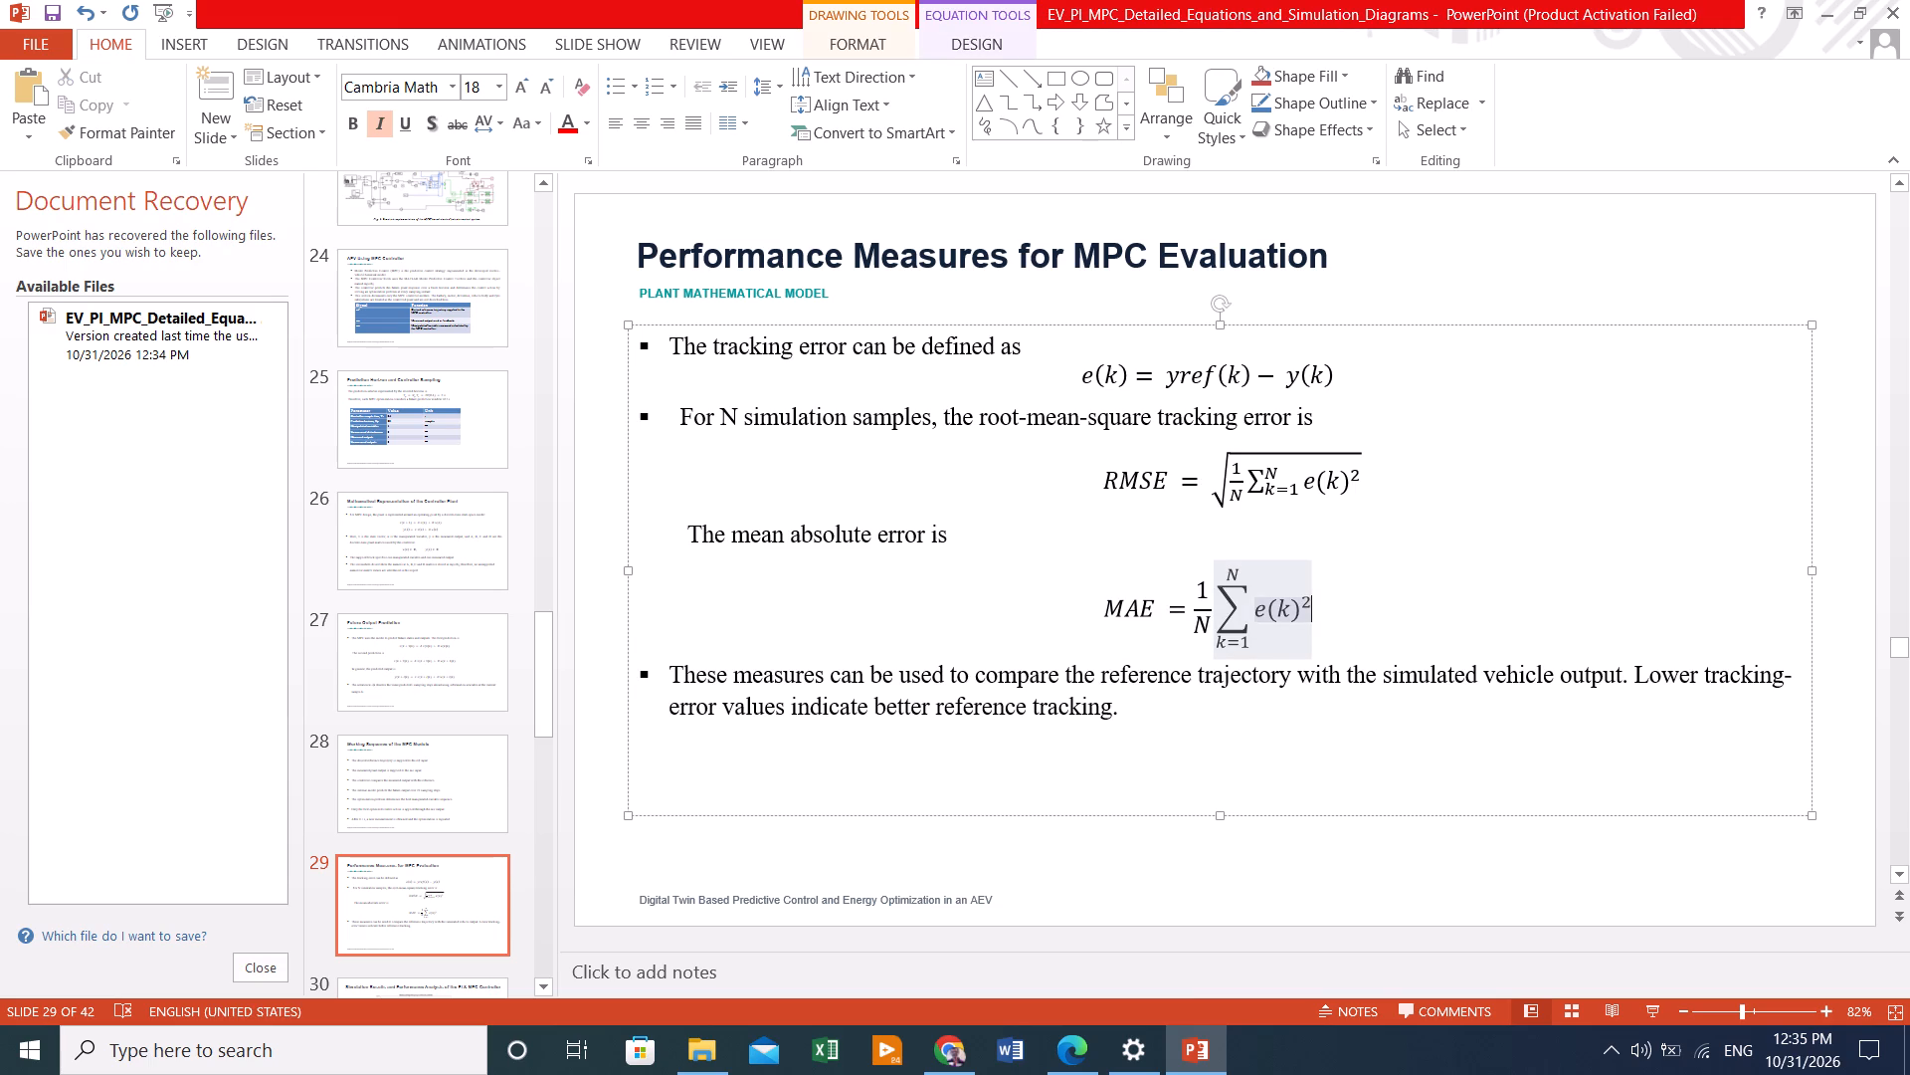
key("BackSpace")
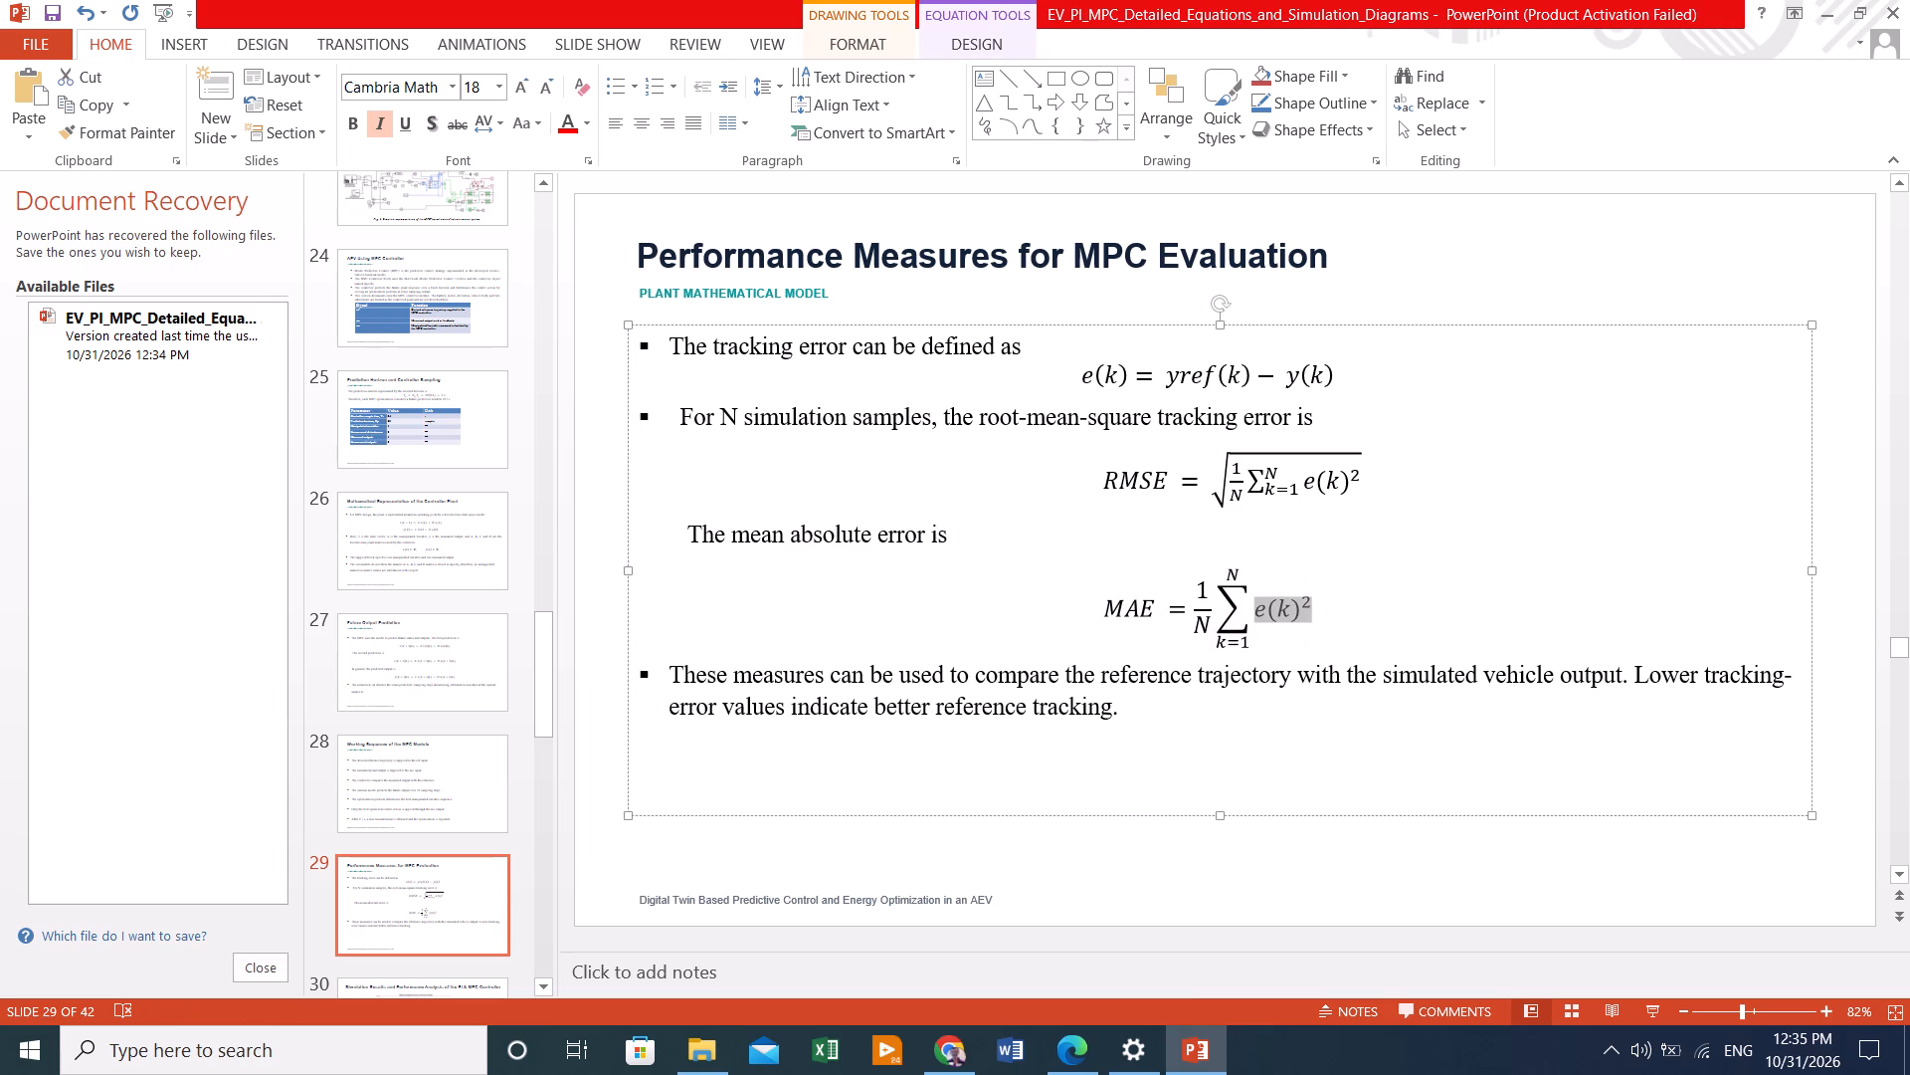
key("BackSpace")
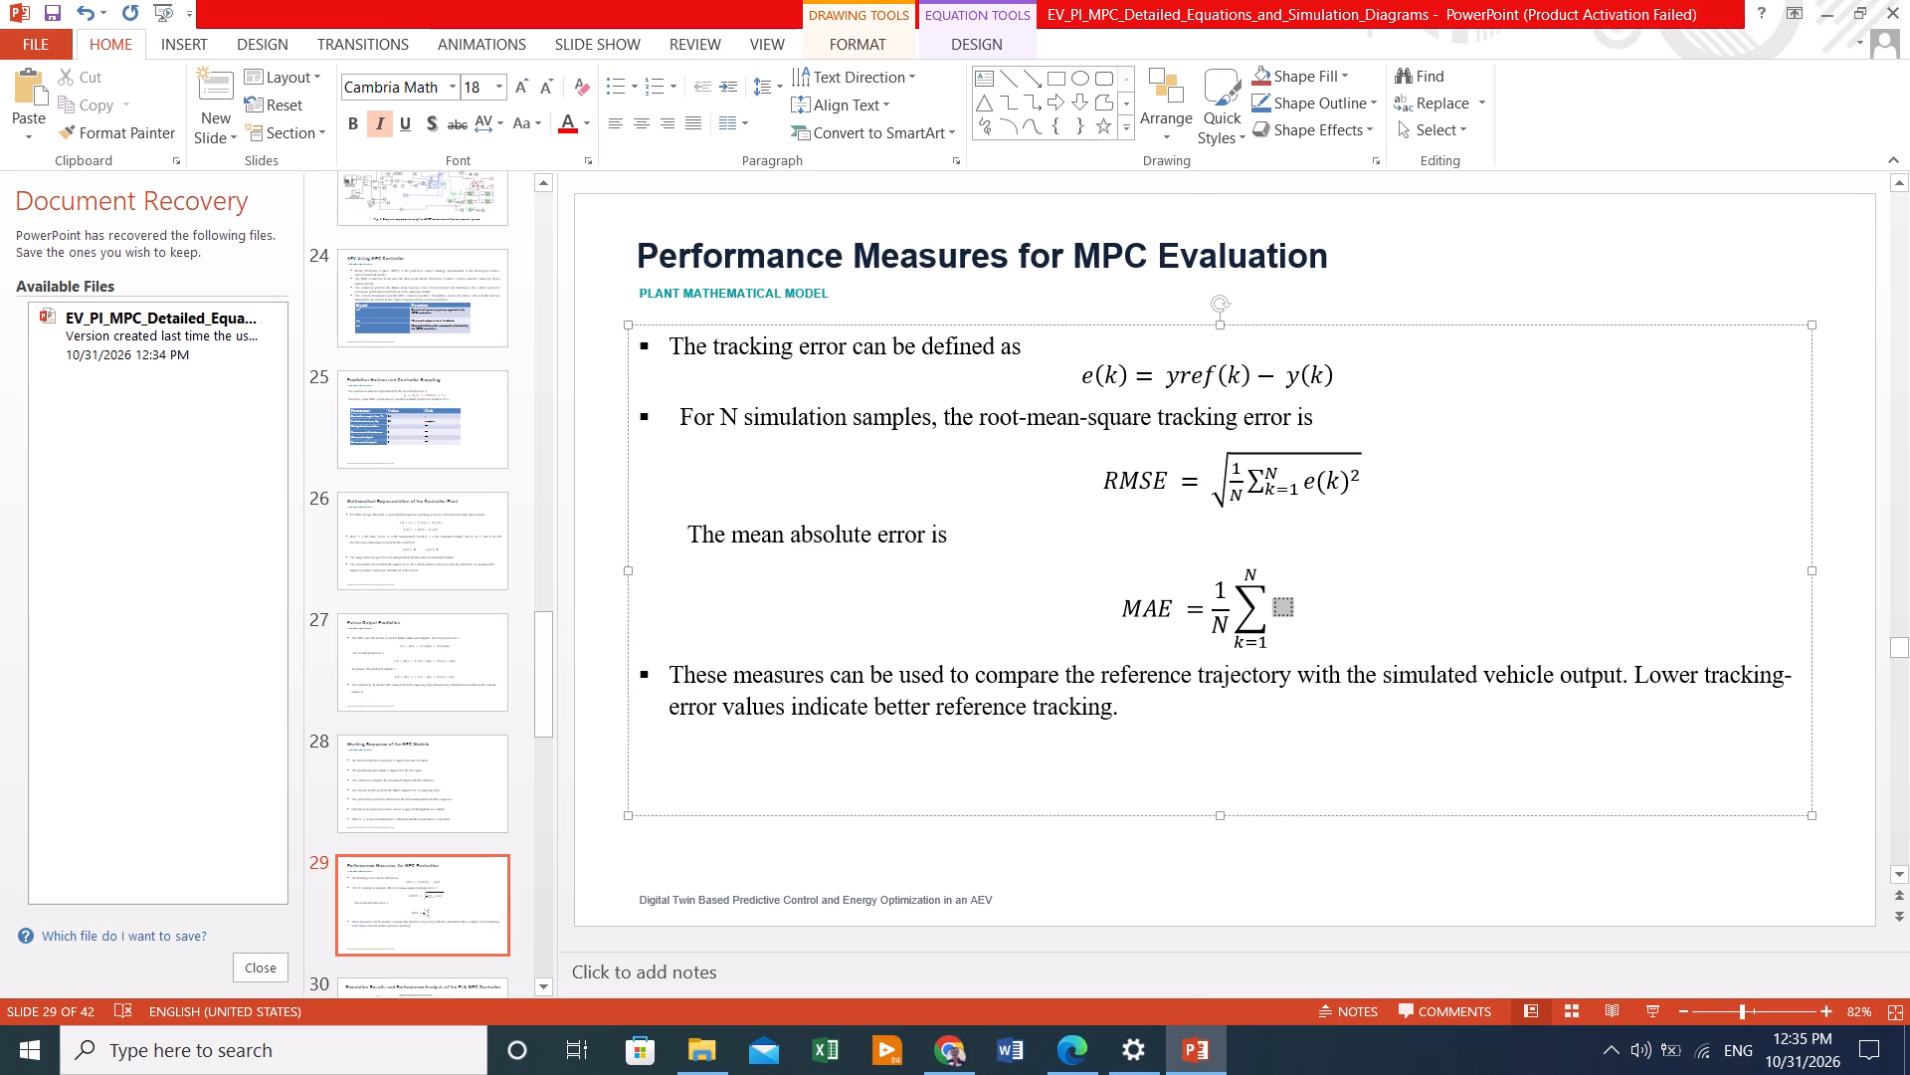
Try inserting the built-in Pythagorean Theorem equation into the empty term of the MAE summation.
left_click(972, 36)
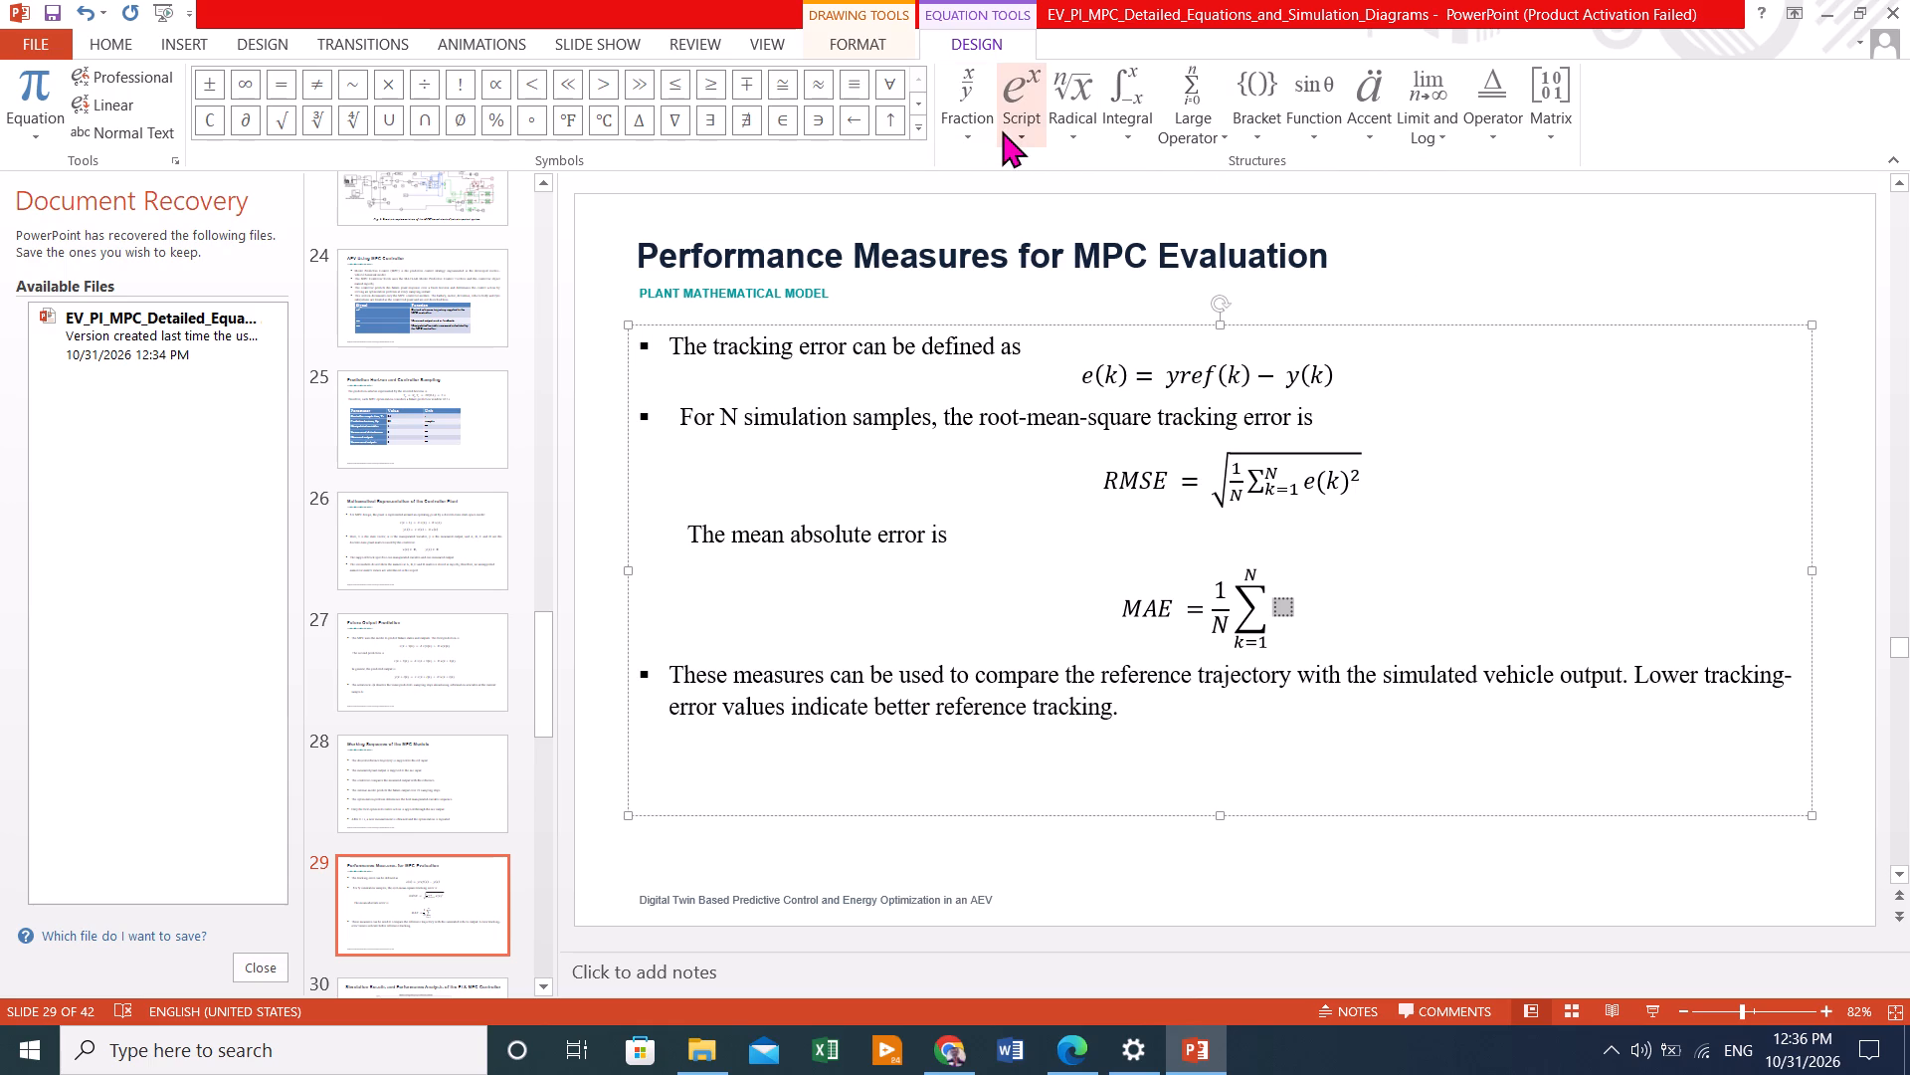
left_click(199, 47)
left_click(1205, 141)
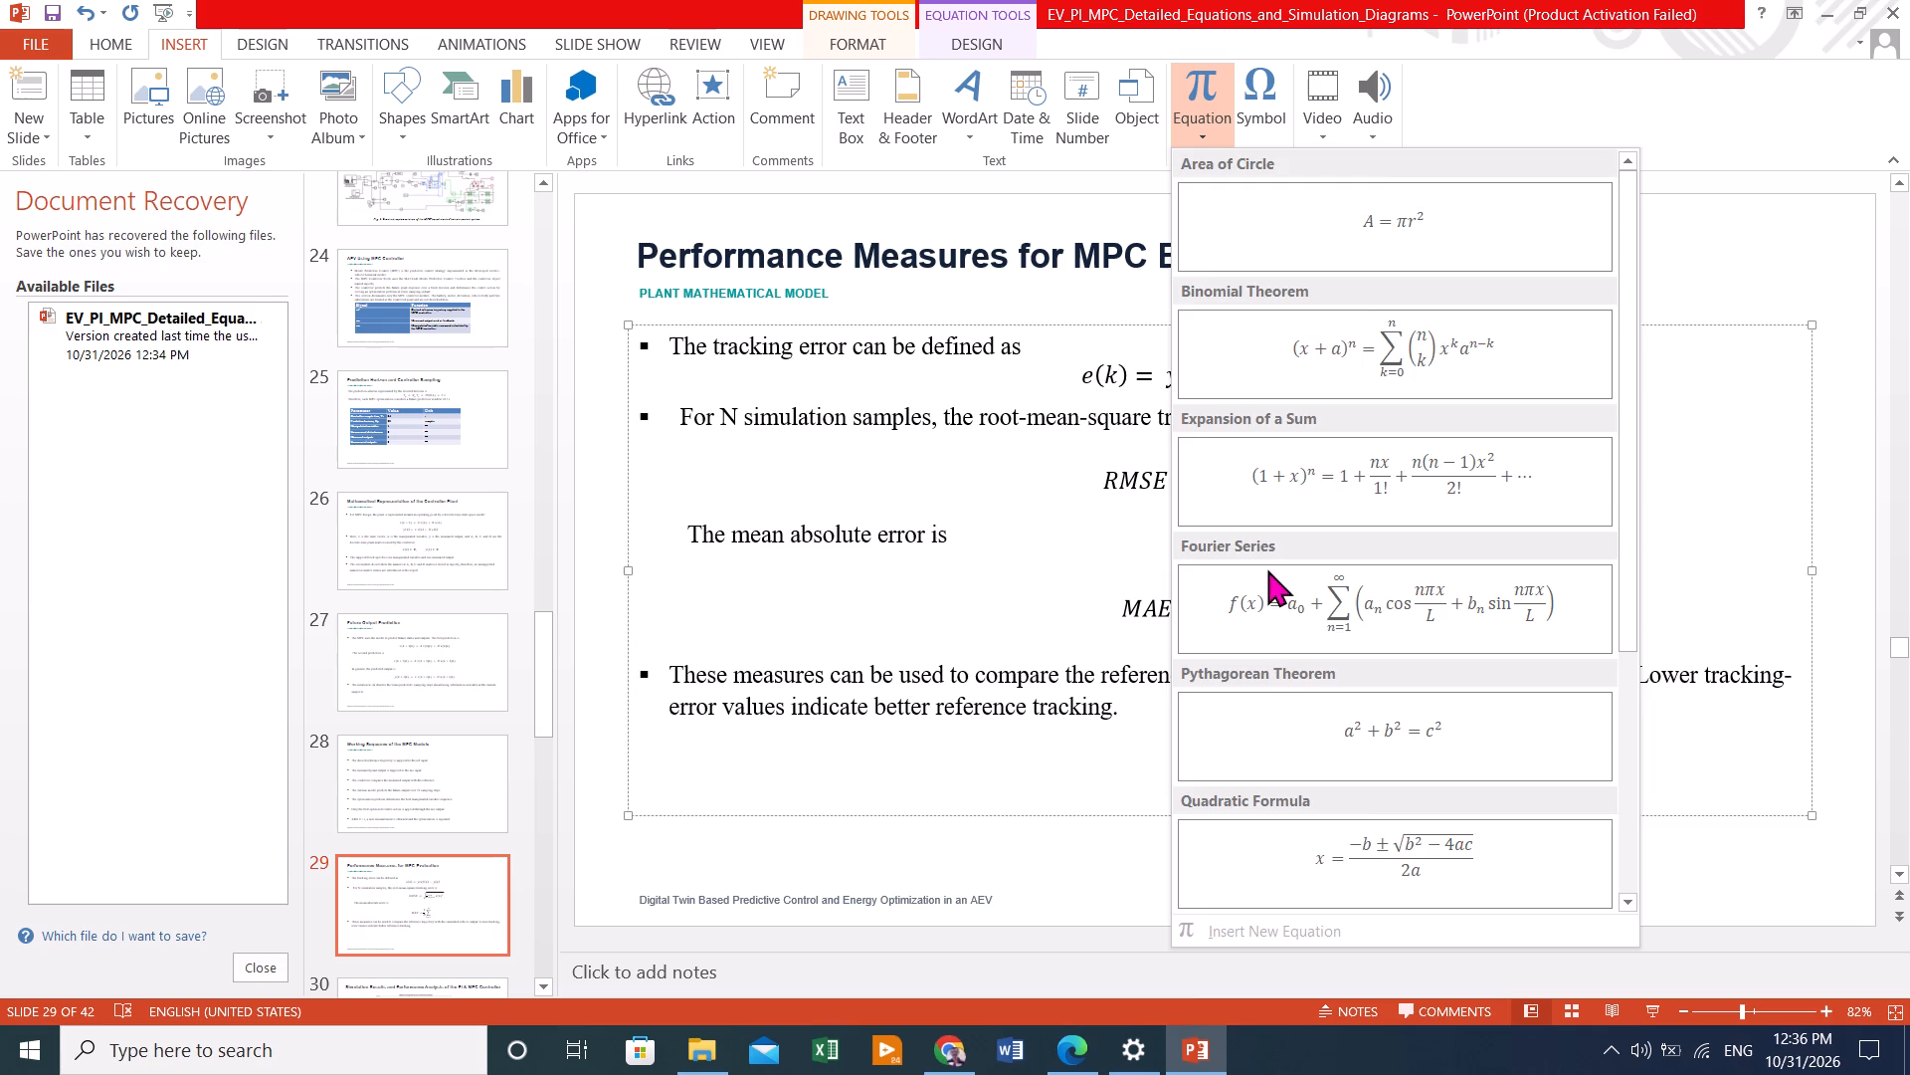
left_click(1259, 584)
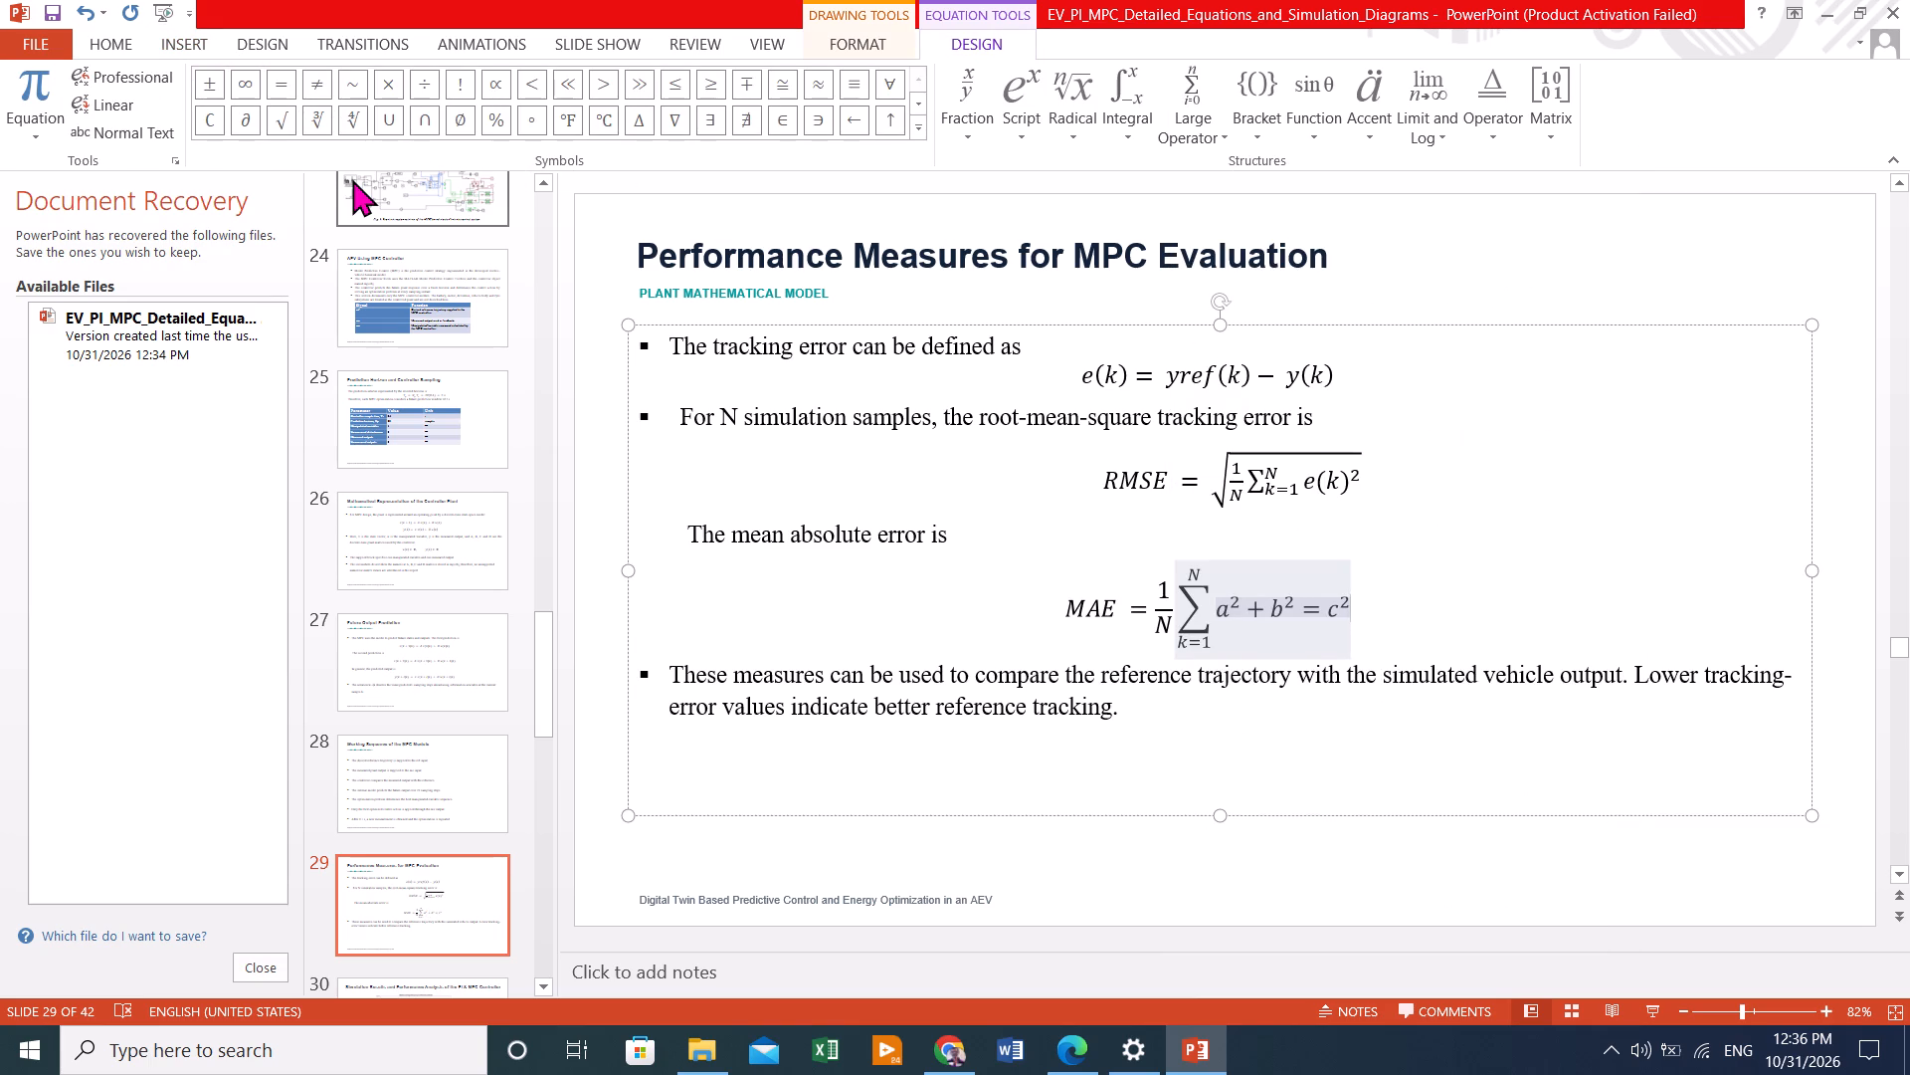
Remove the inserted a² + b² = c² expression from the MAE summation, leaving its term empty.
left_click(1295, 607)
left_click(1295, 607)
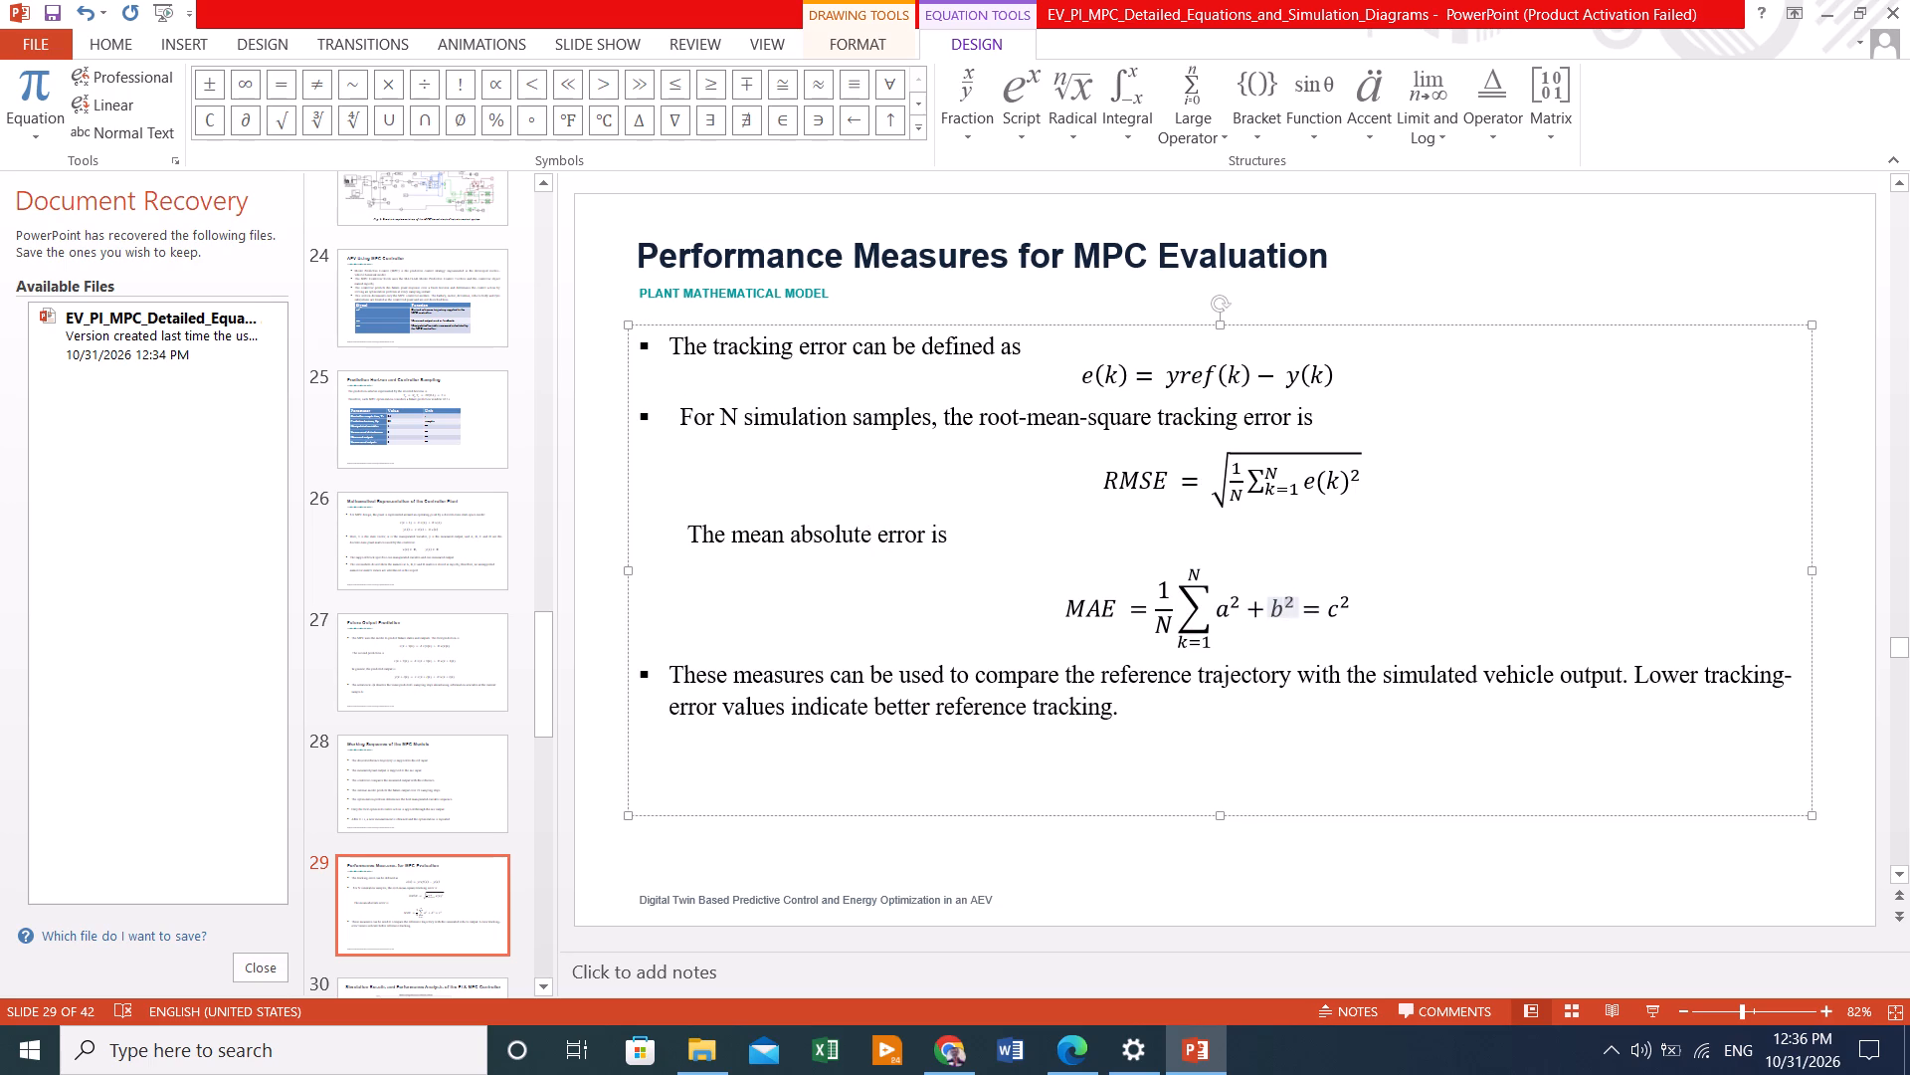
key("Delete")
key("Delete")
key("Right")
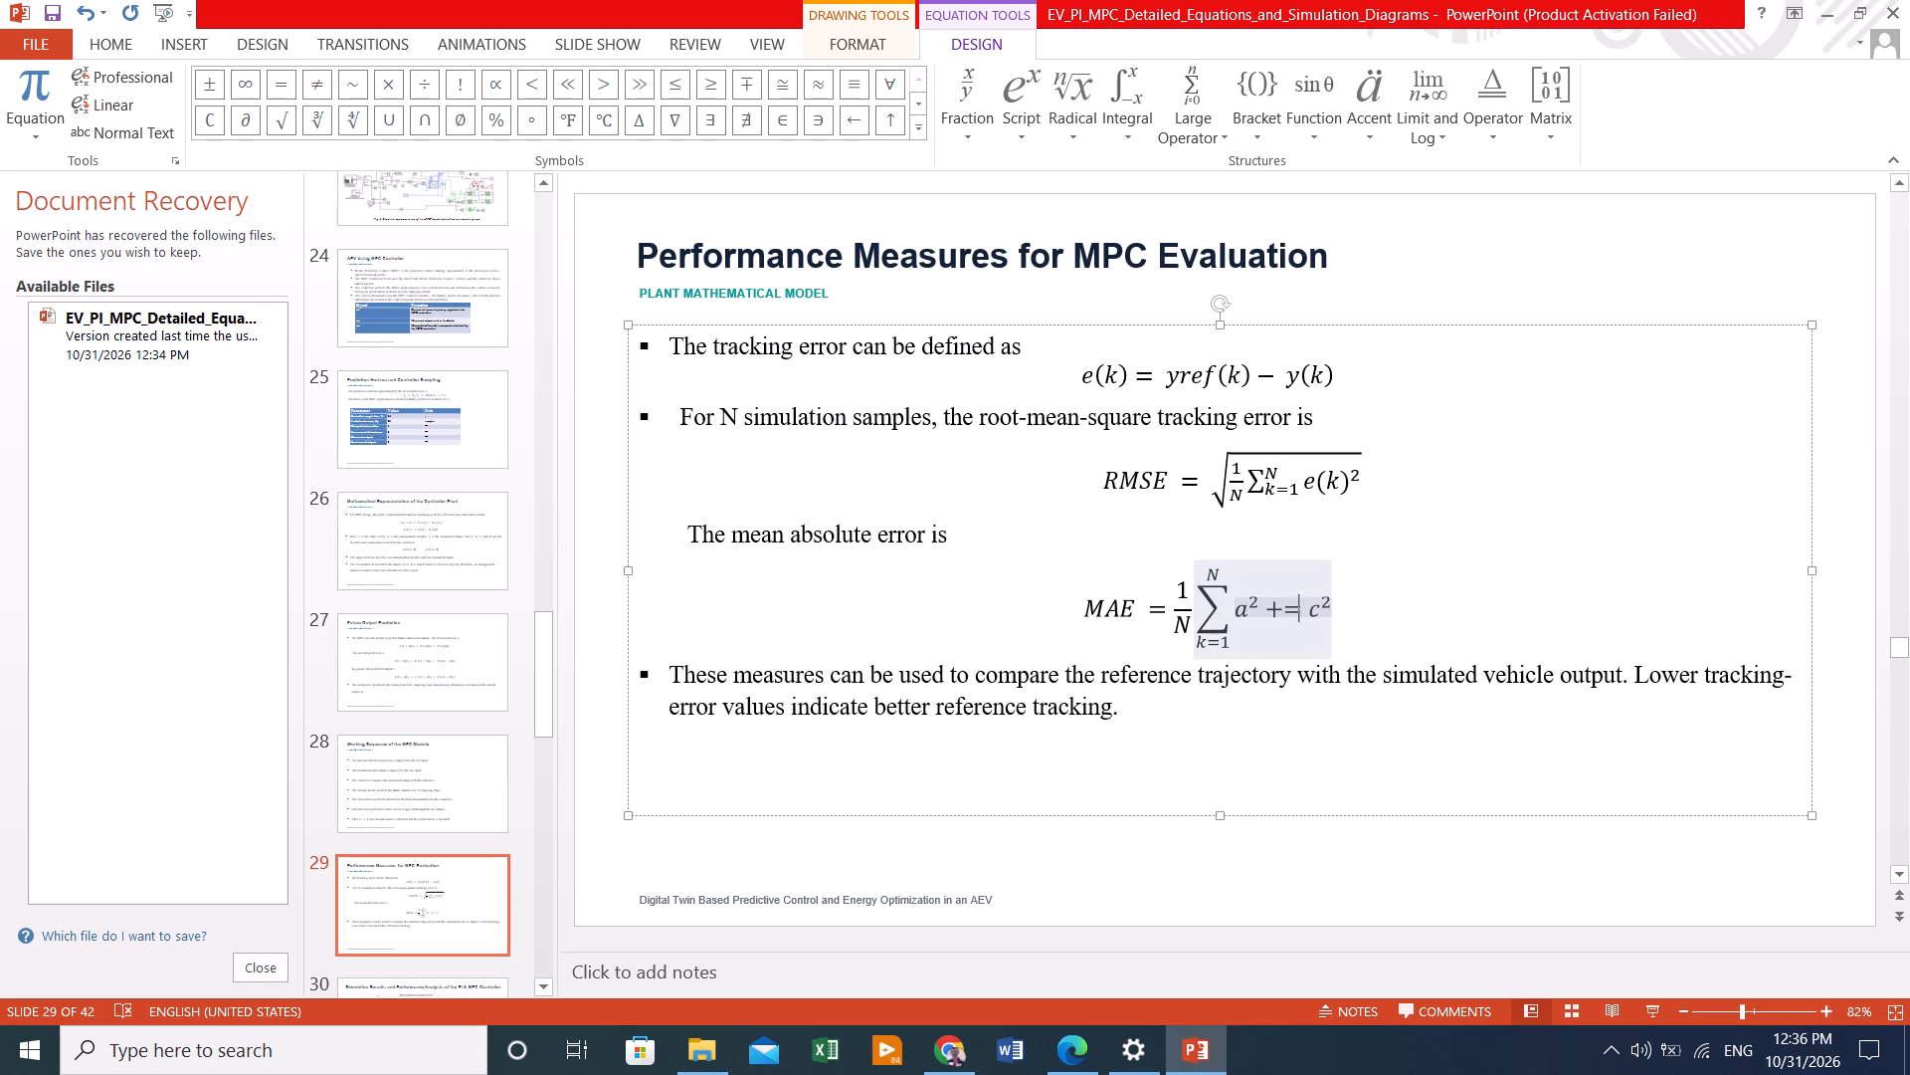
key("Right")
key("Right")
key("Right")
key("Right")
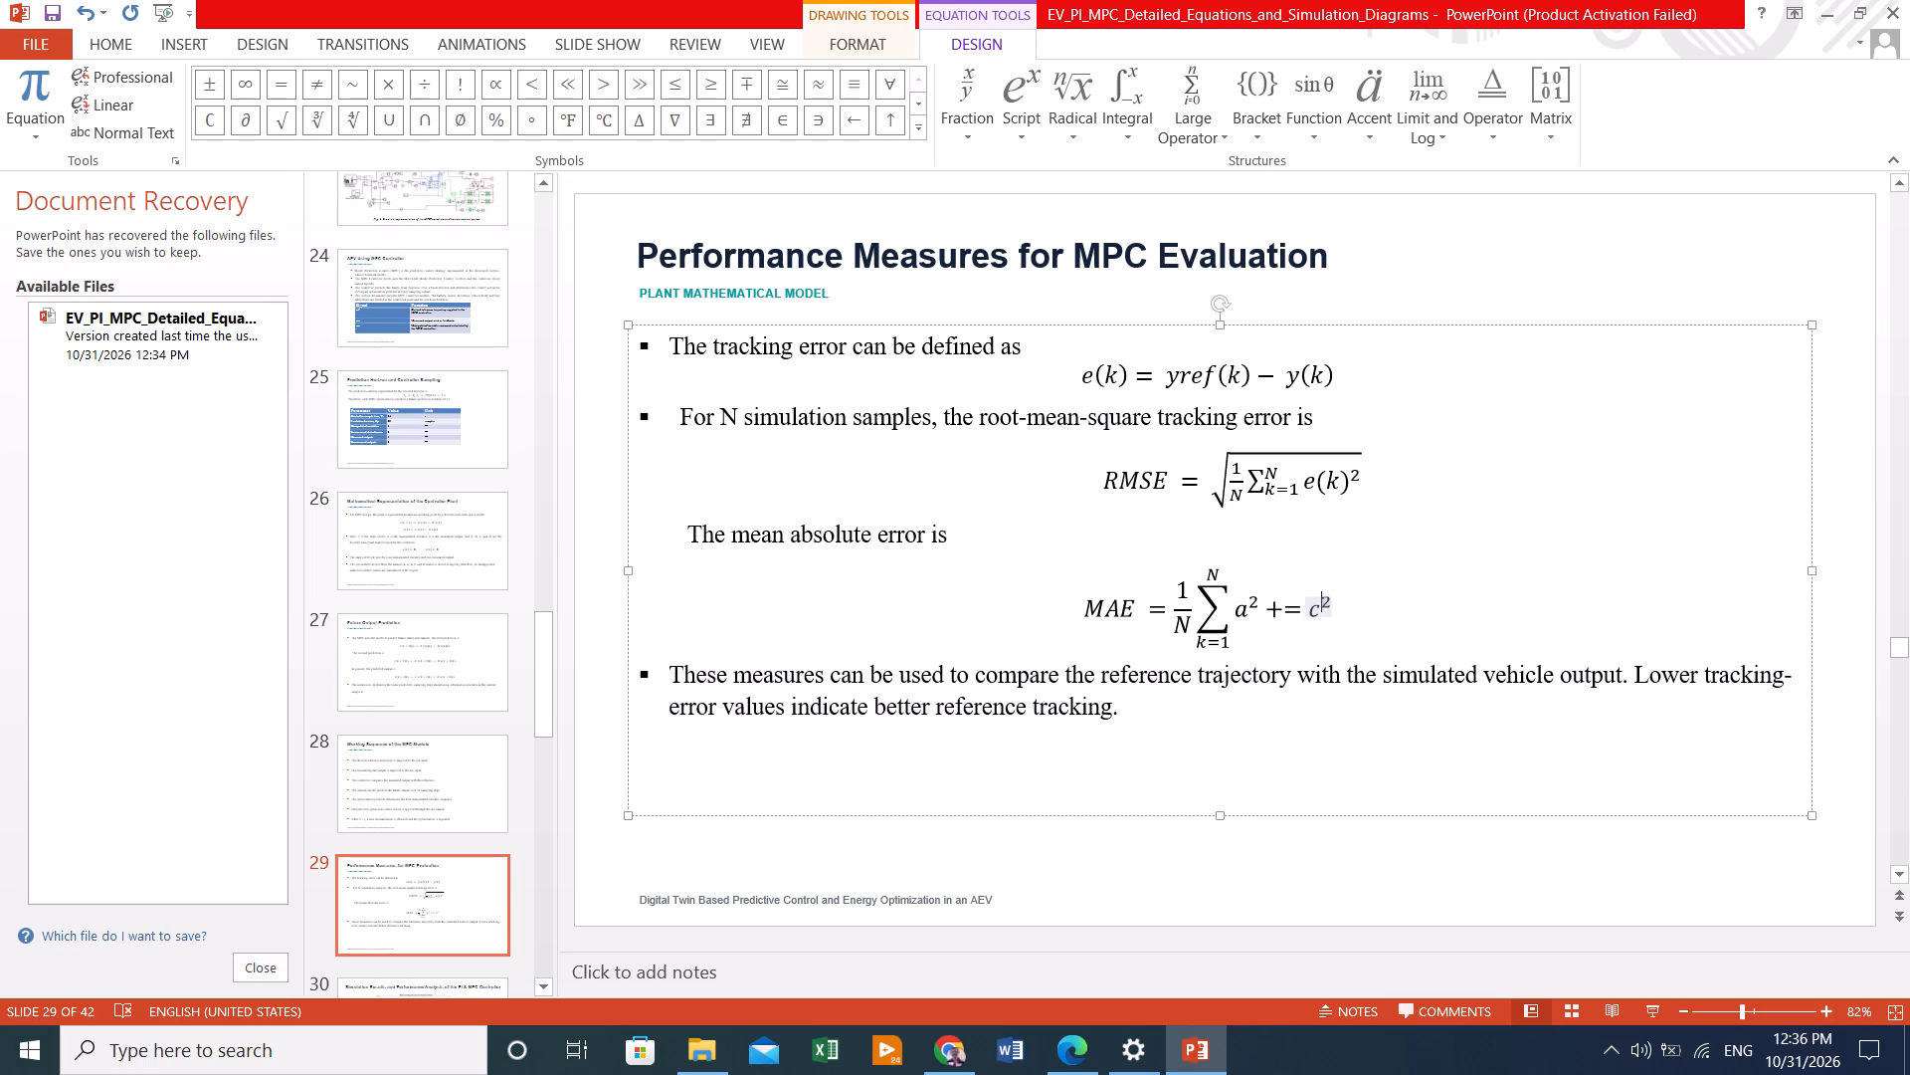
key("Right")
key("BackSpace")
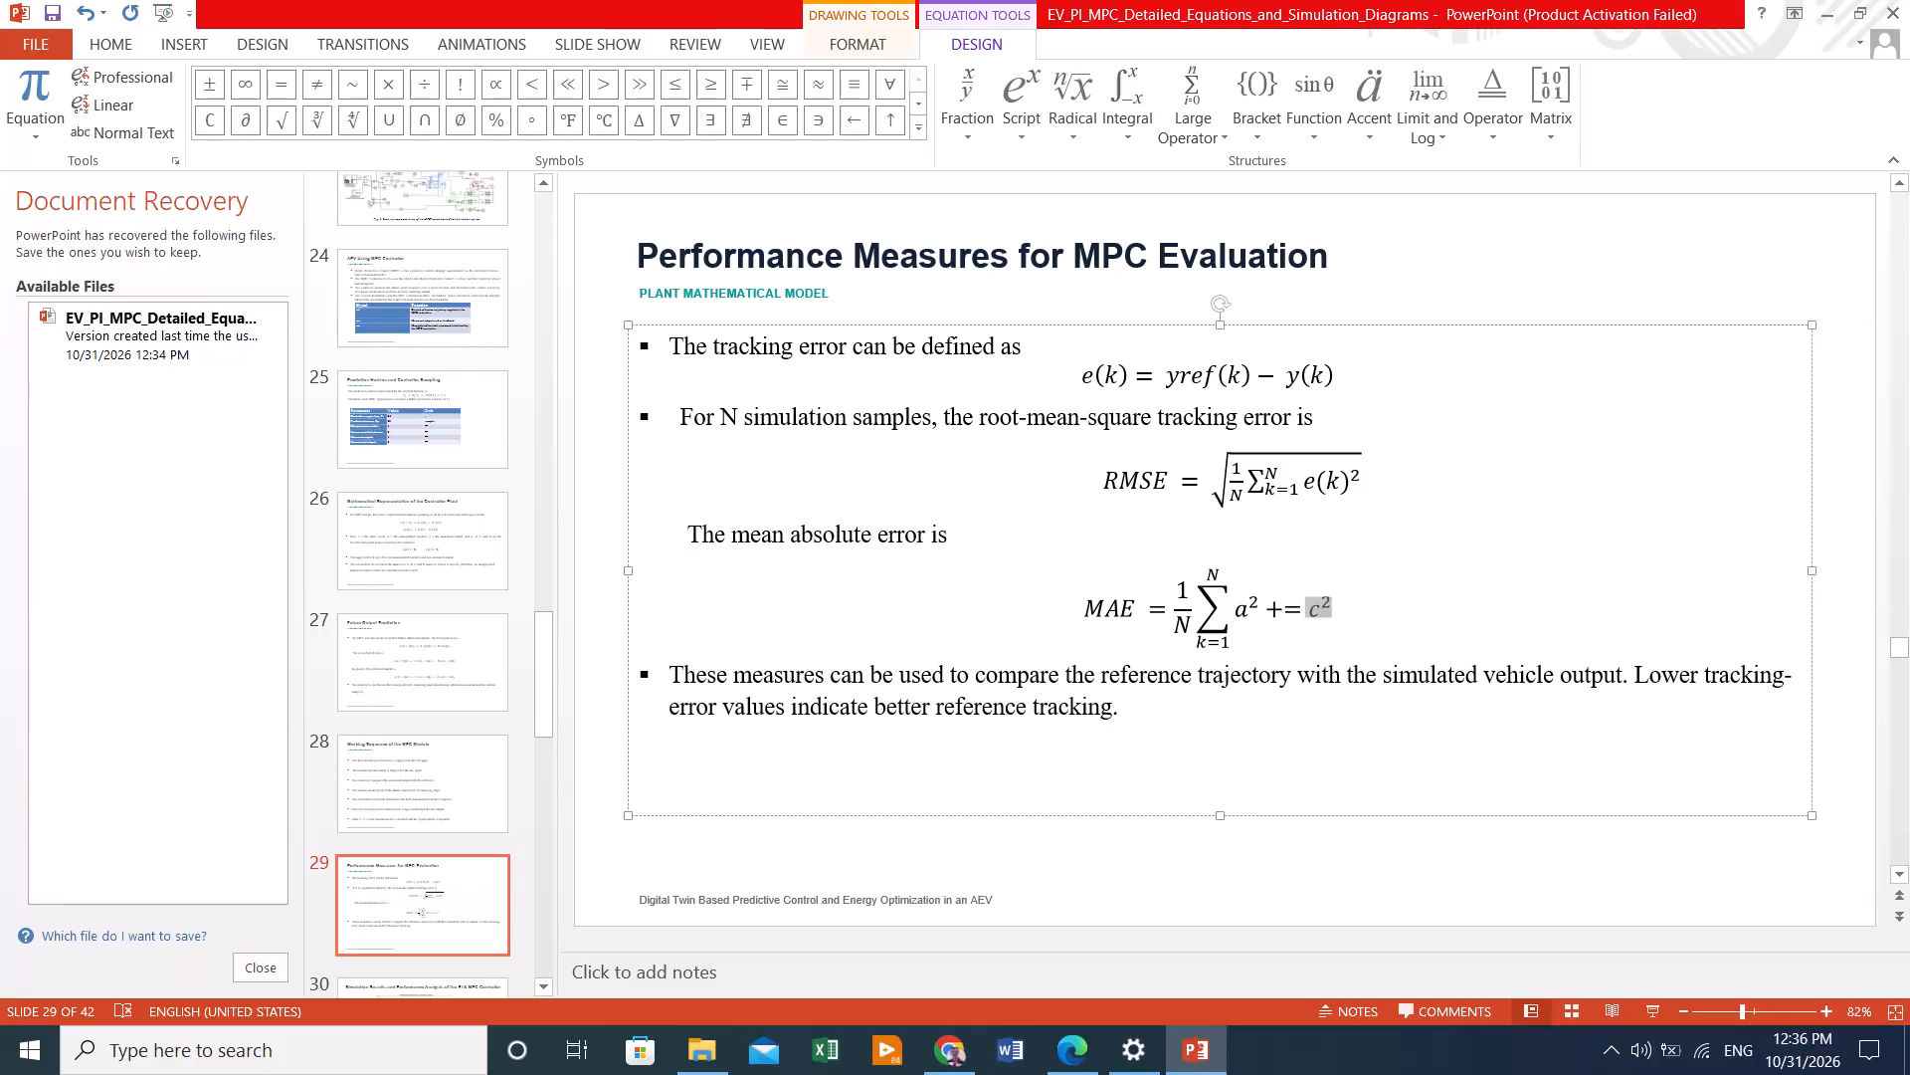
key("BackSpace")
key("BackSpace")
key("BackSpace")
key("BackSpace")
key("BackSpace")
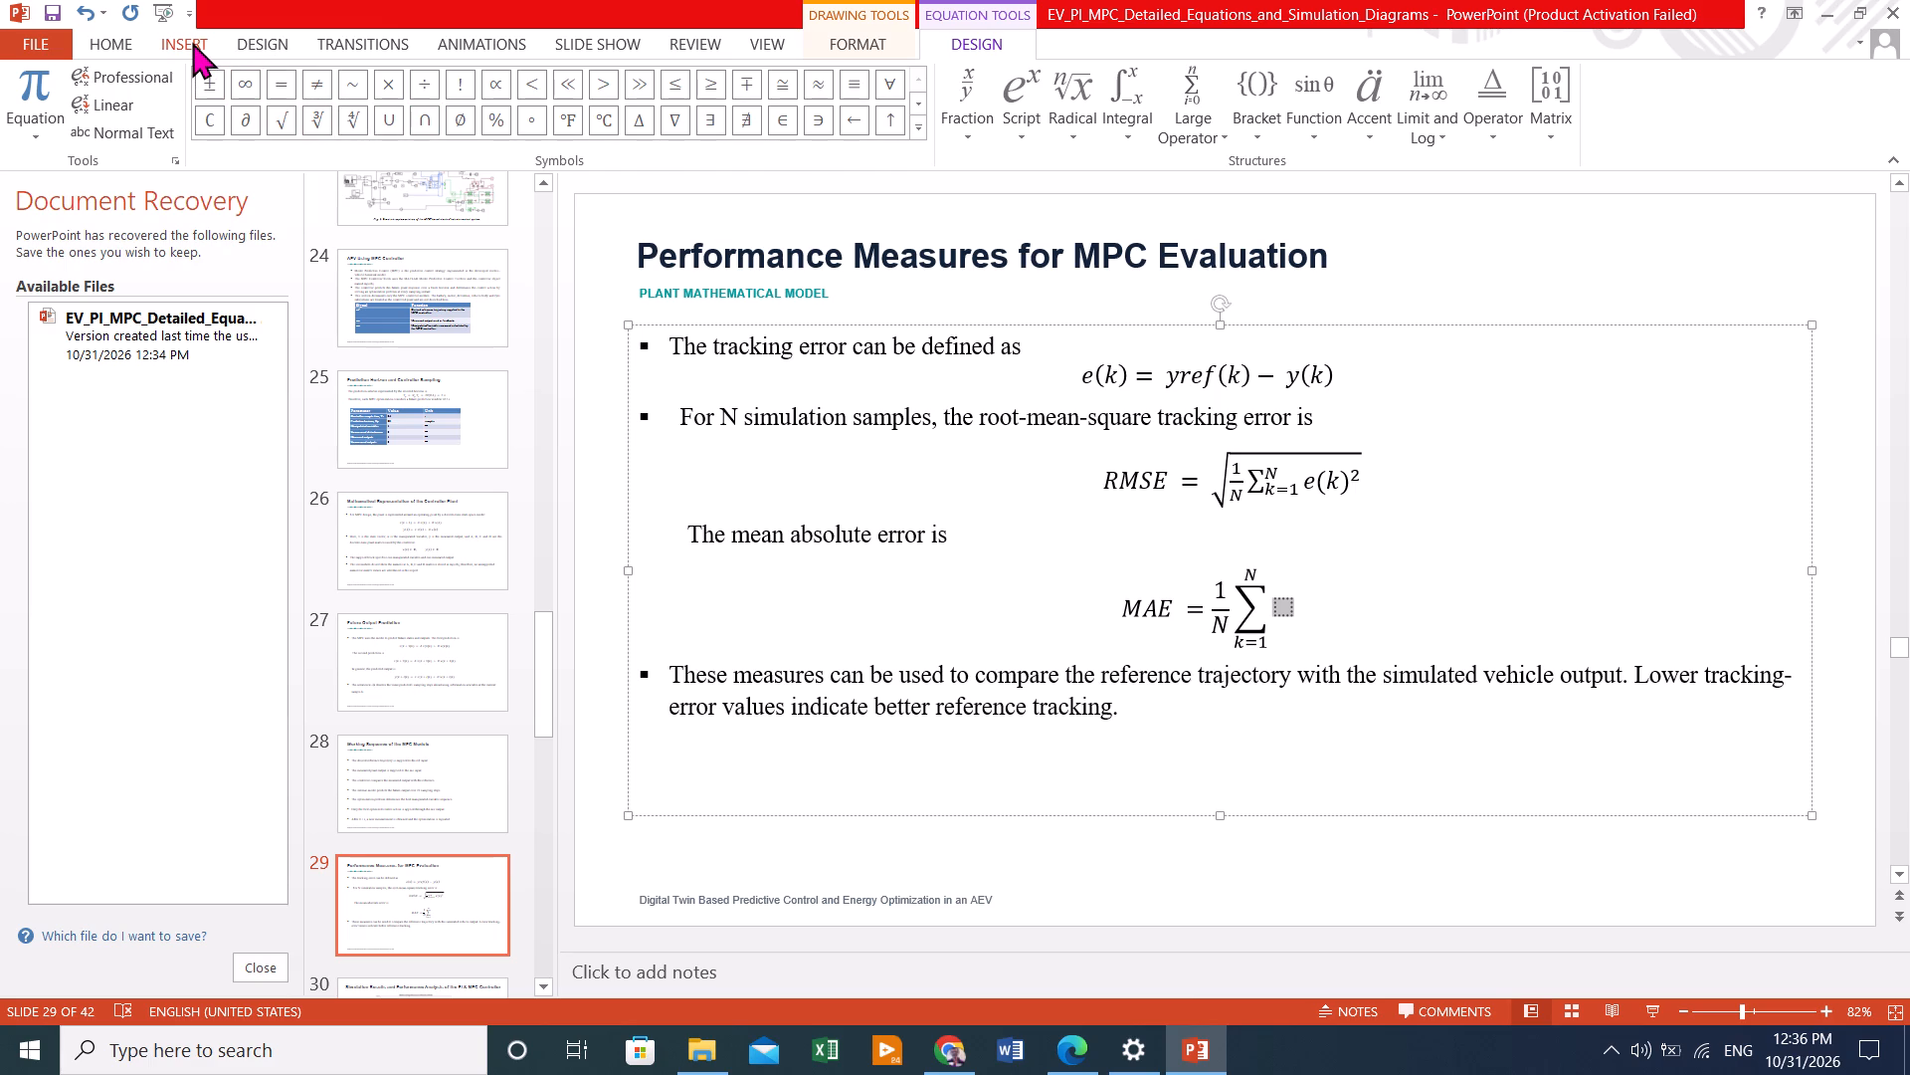
Look through the built-in equation presets for a form suited to the MAE summation's empty term.
left_click(52, 129)
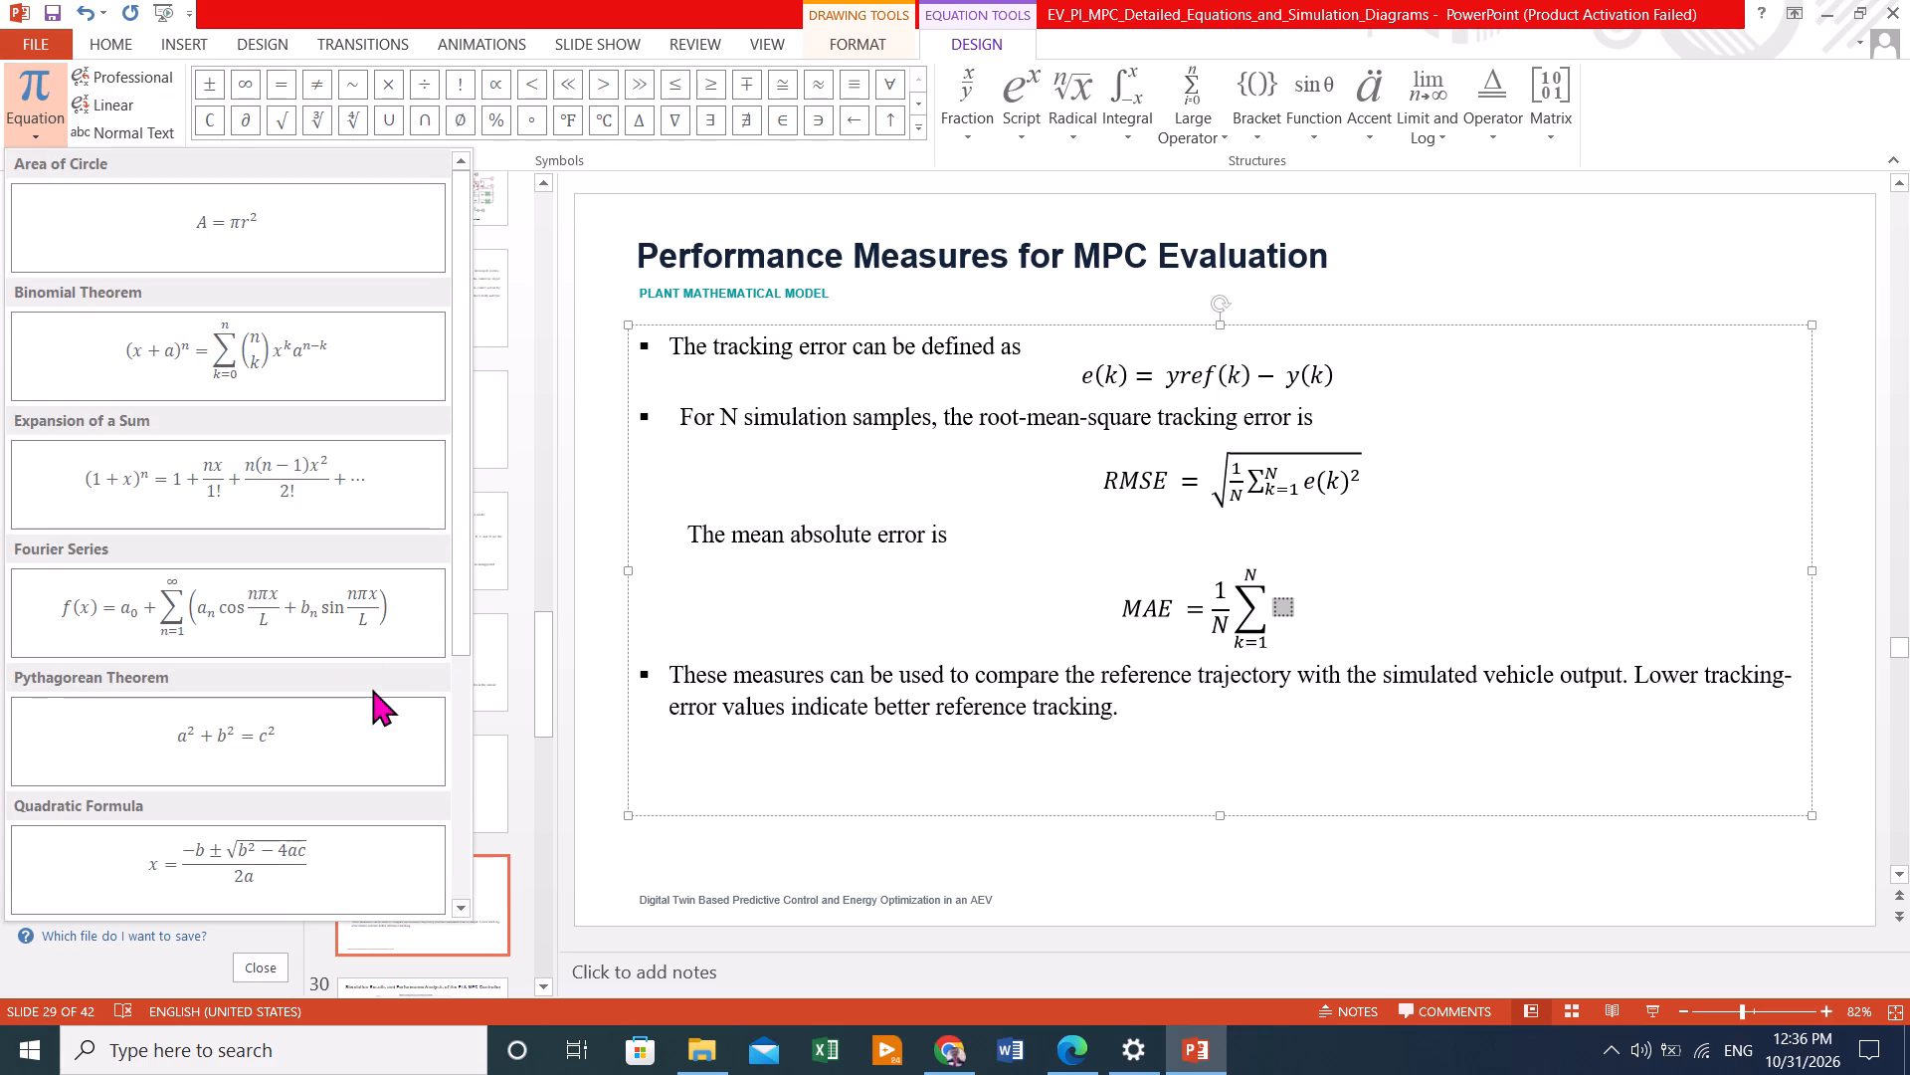
left_click(372, 689)
left_click(372, 689)
left_click_drag(372, 689, 372, 295)
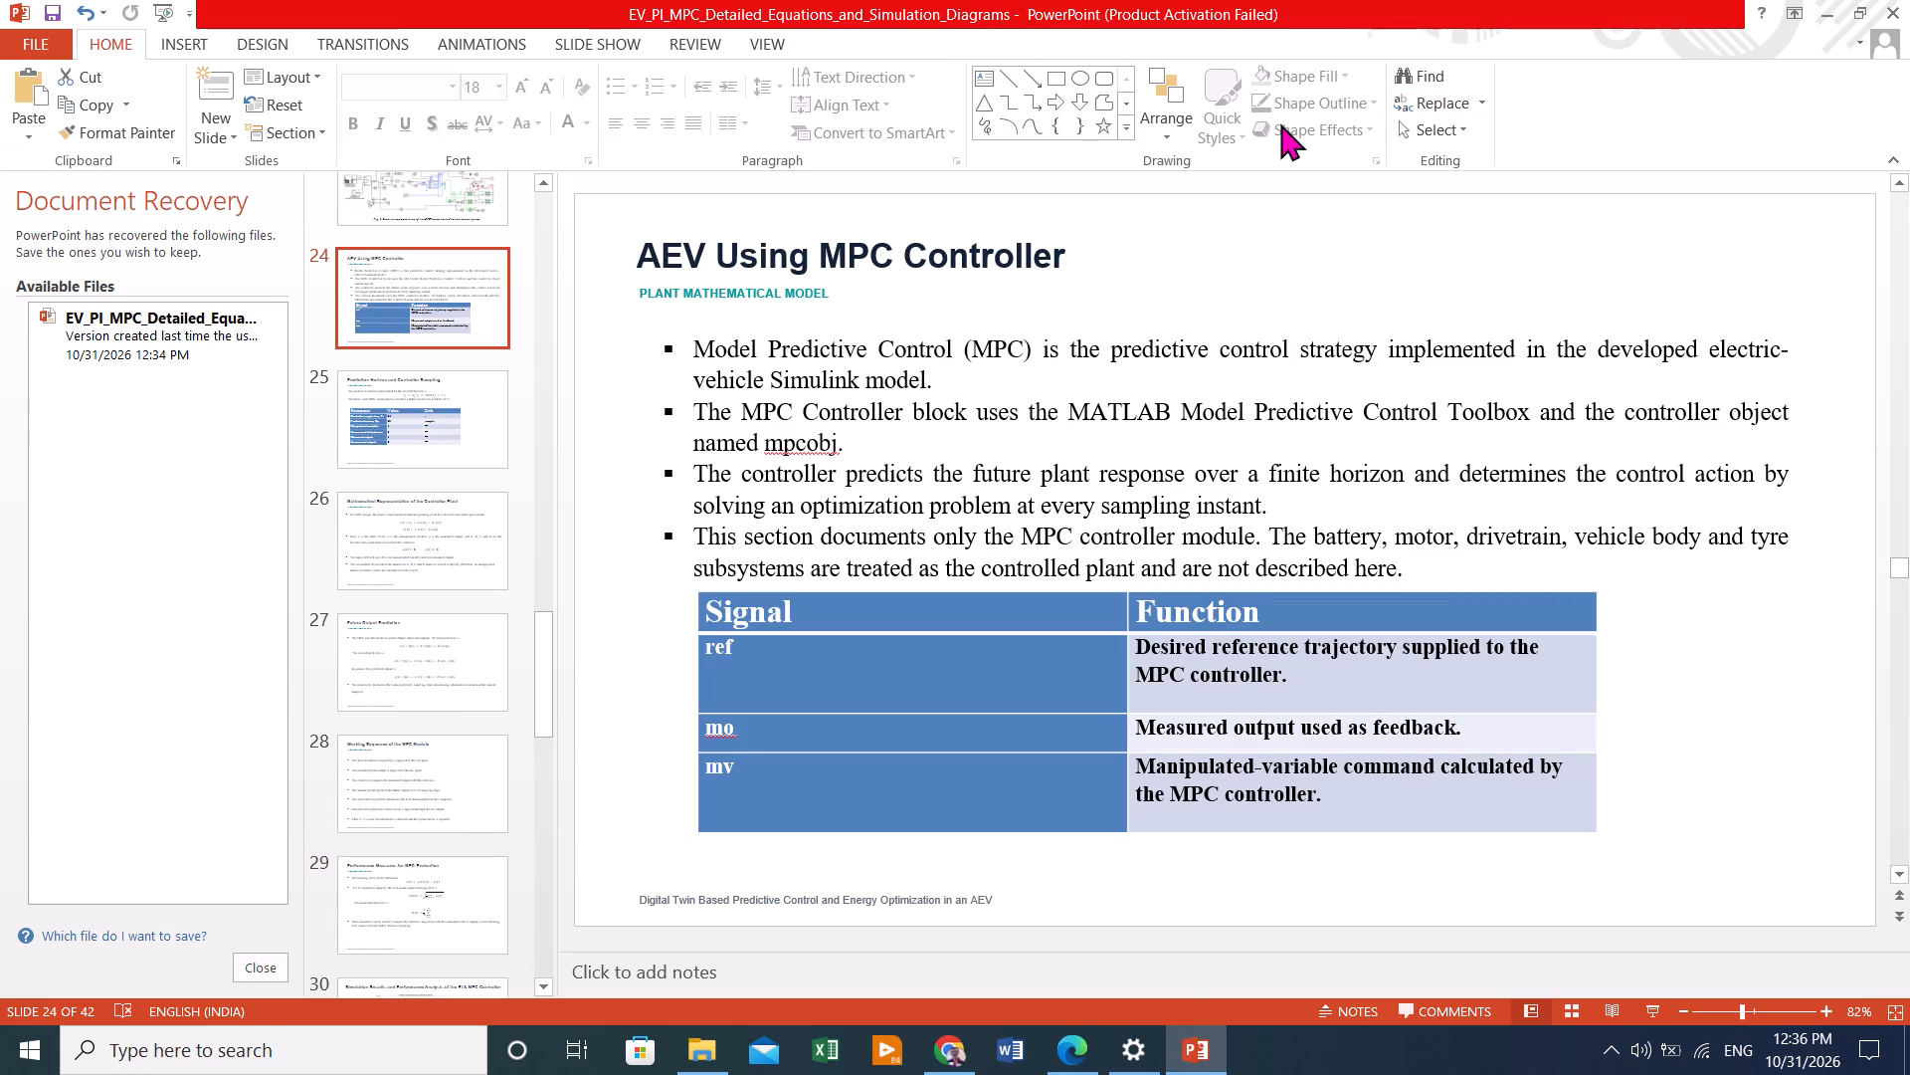
left_click(410, 883)
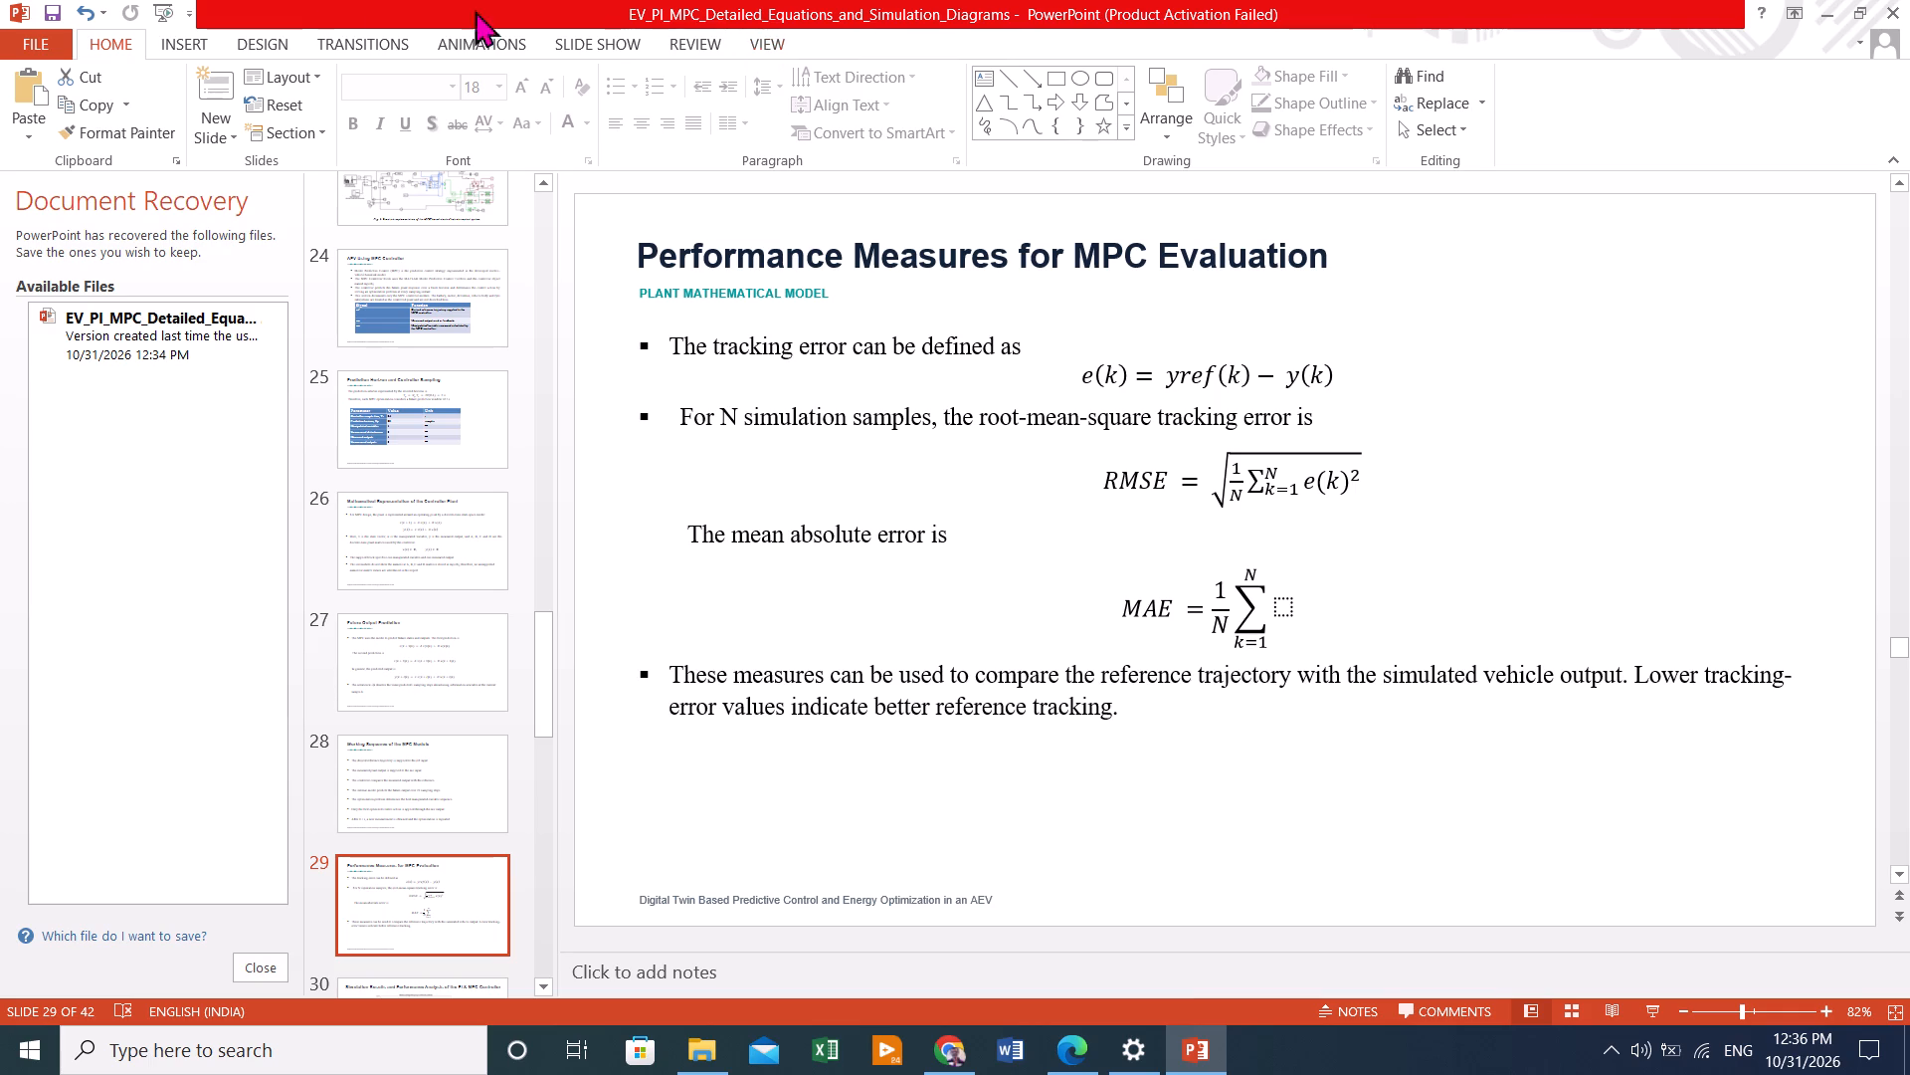
left_click(187, 39)
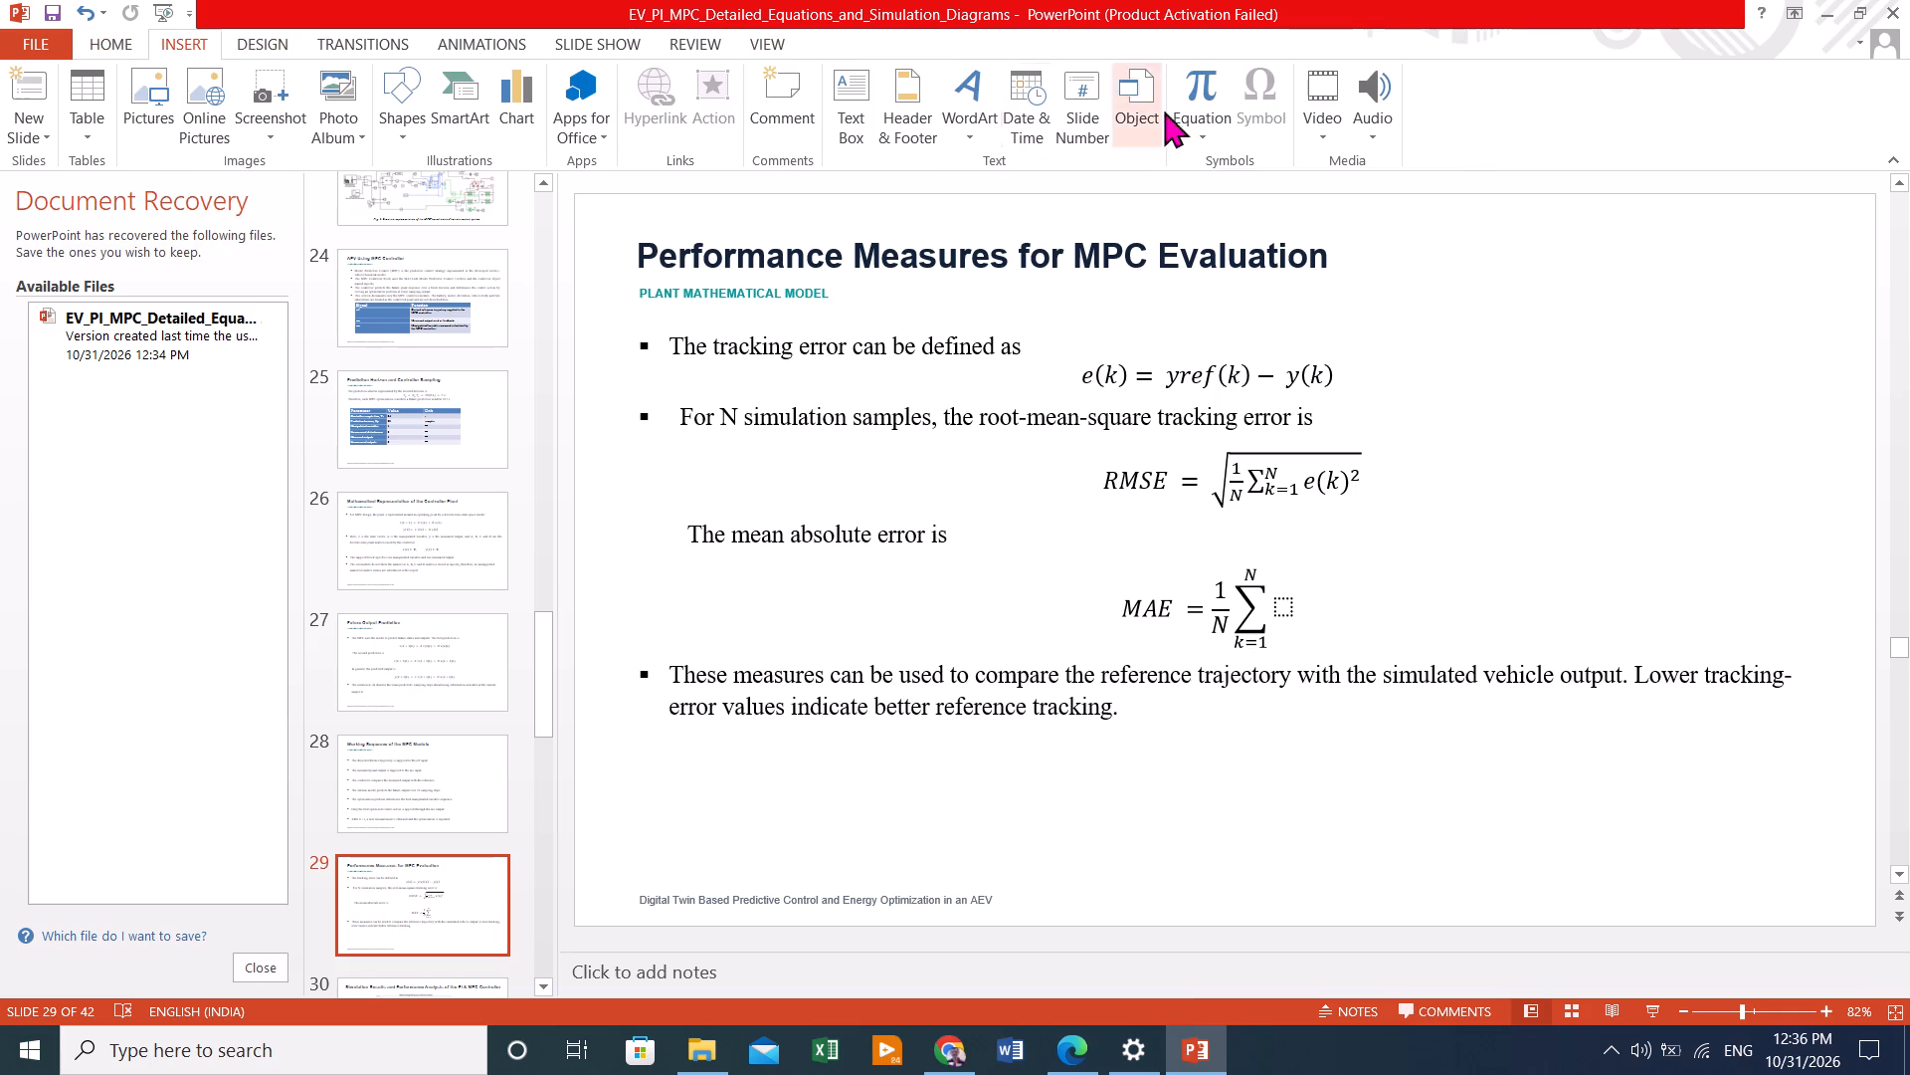
left_click(1272, 120)
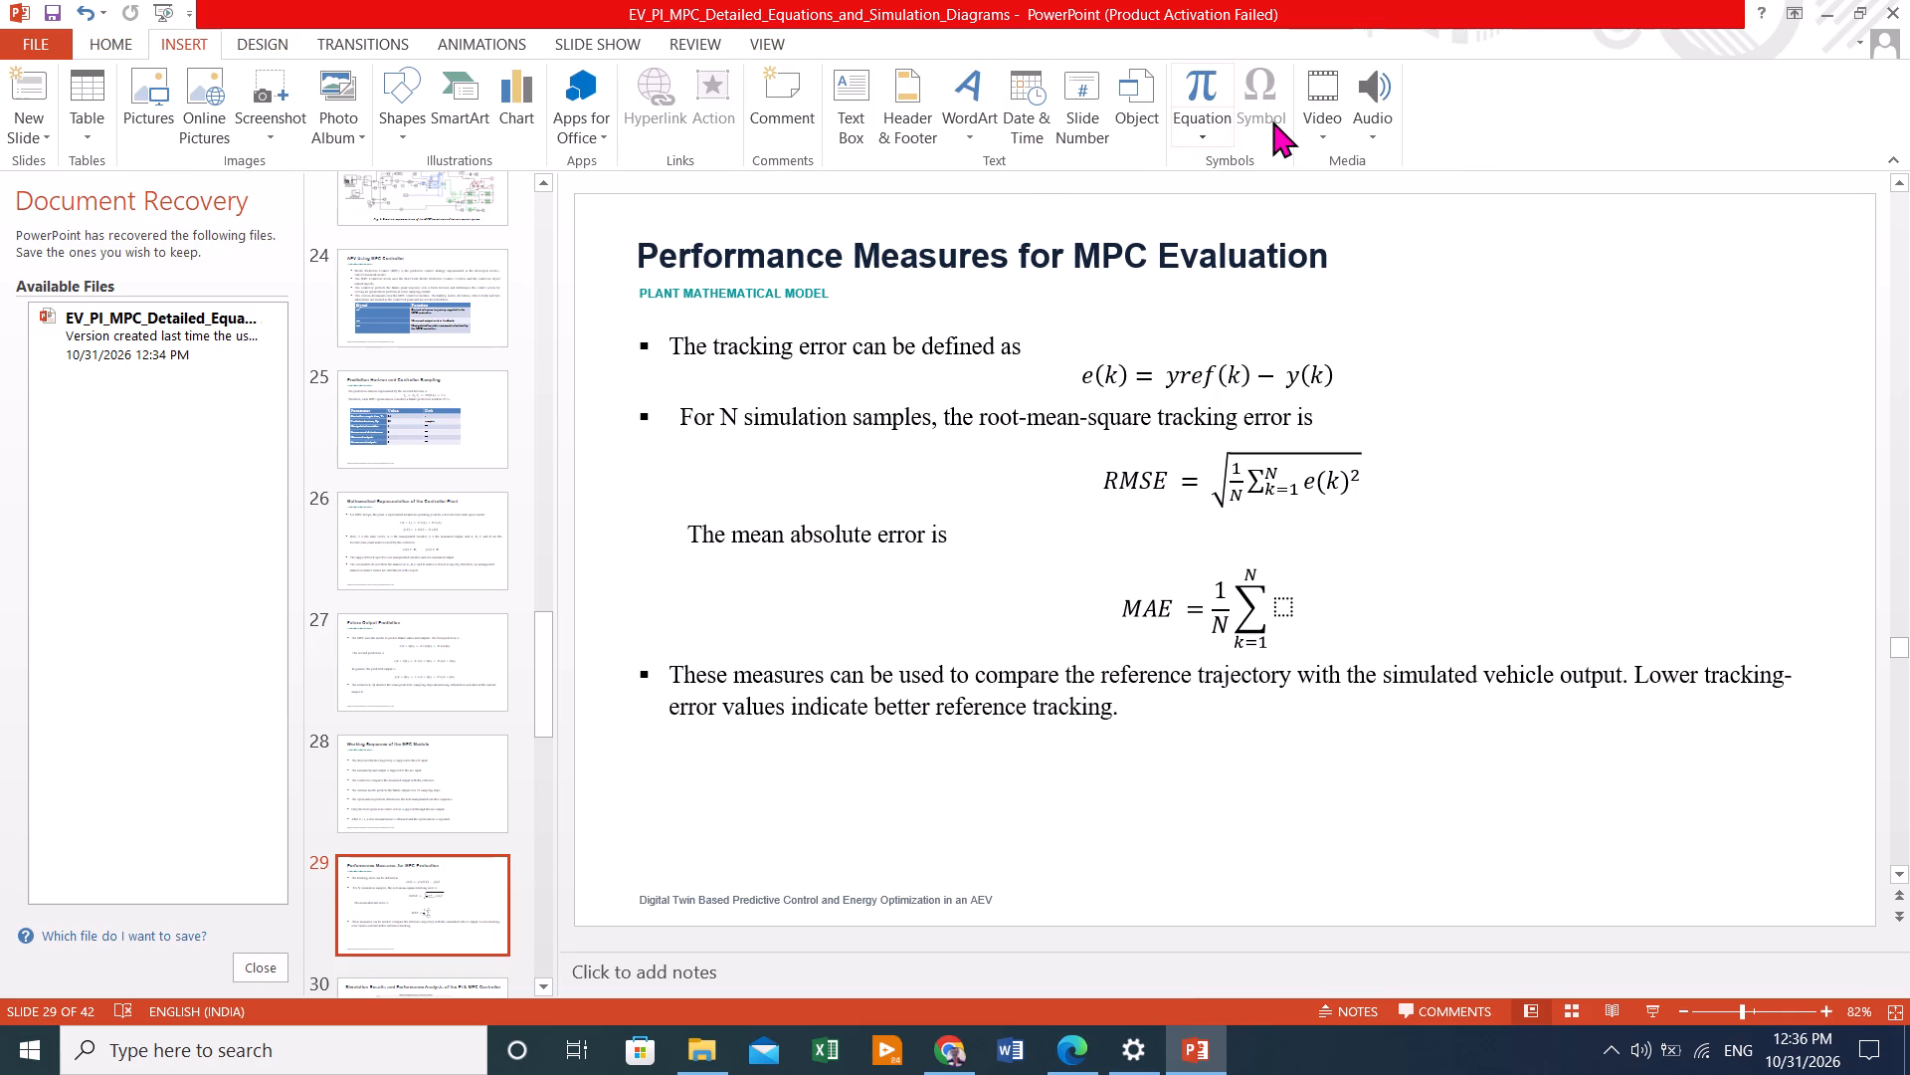
left_click(1196, 140)
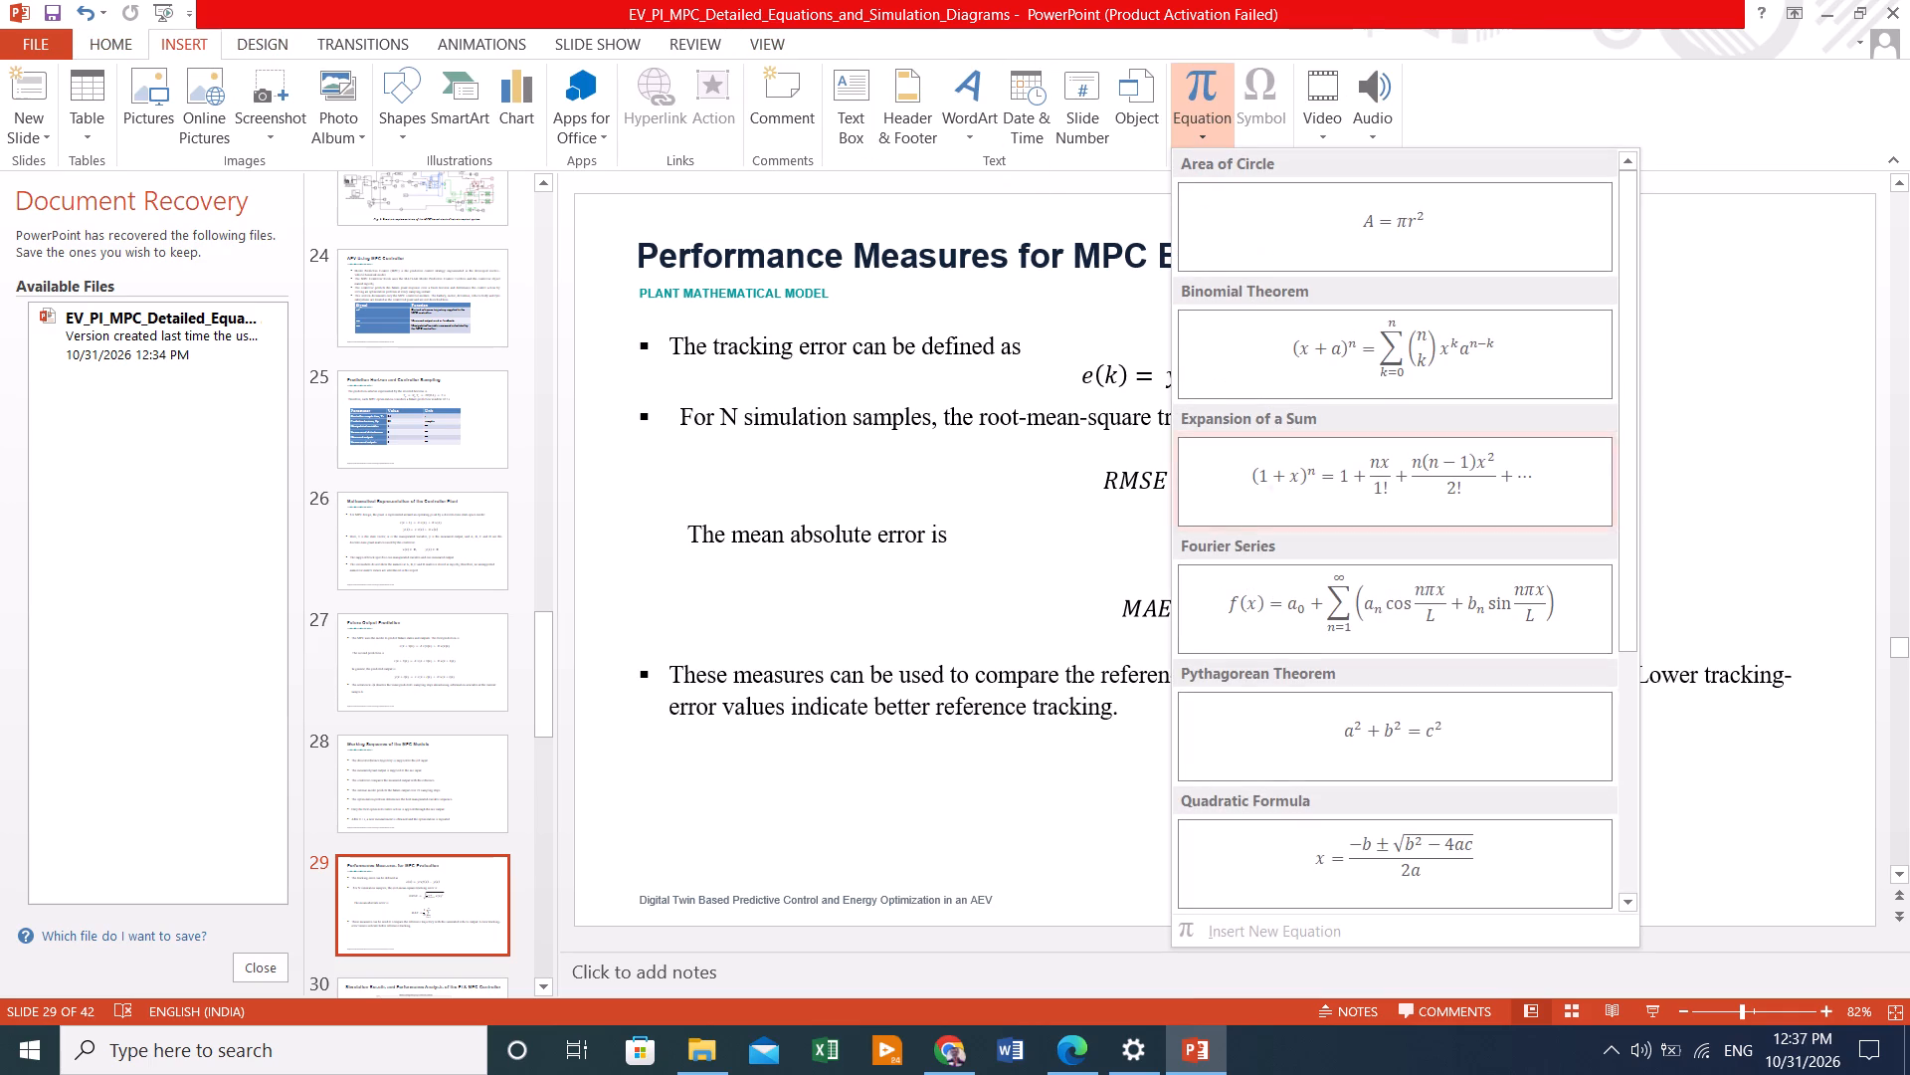
left_click(1271, 486)
left_click_drag(1271, 486, 1271, 305)
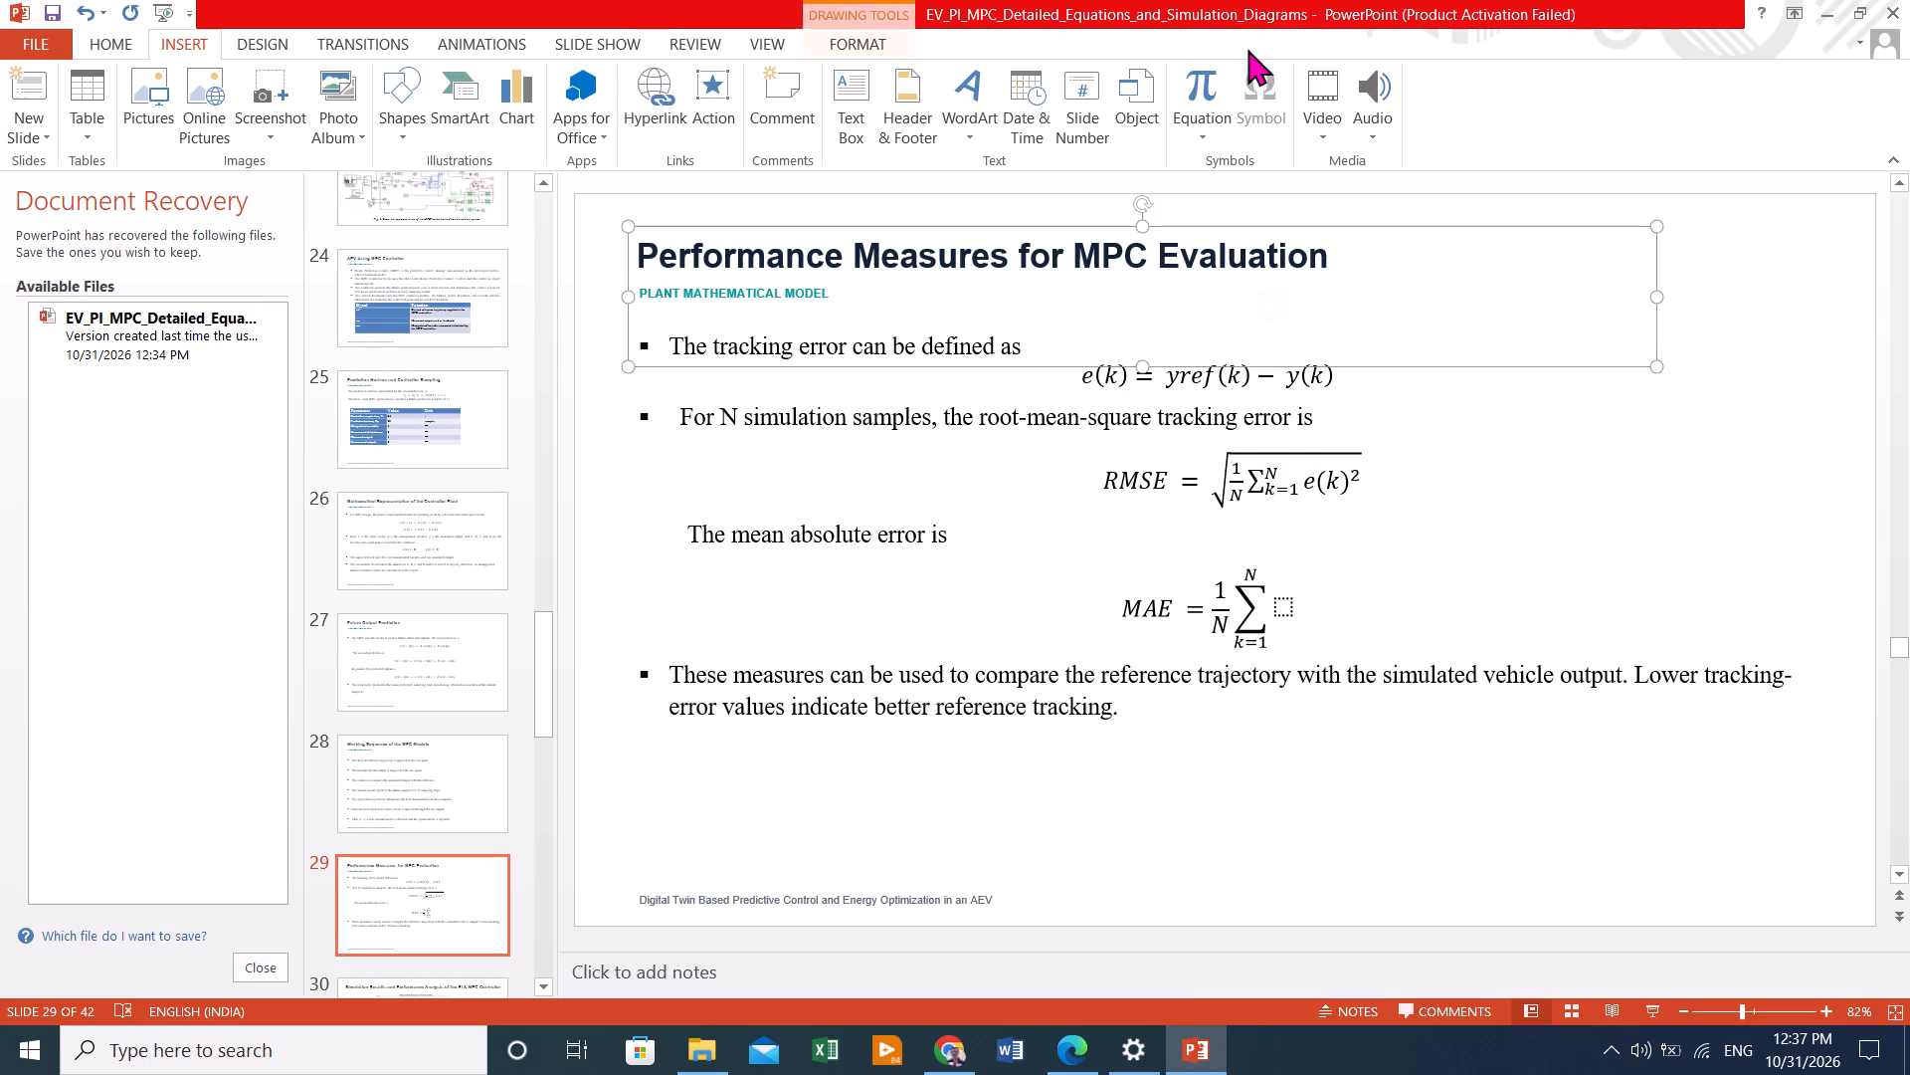
left_click(1185, 116)
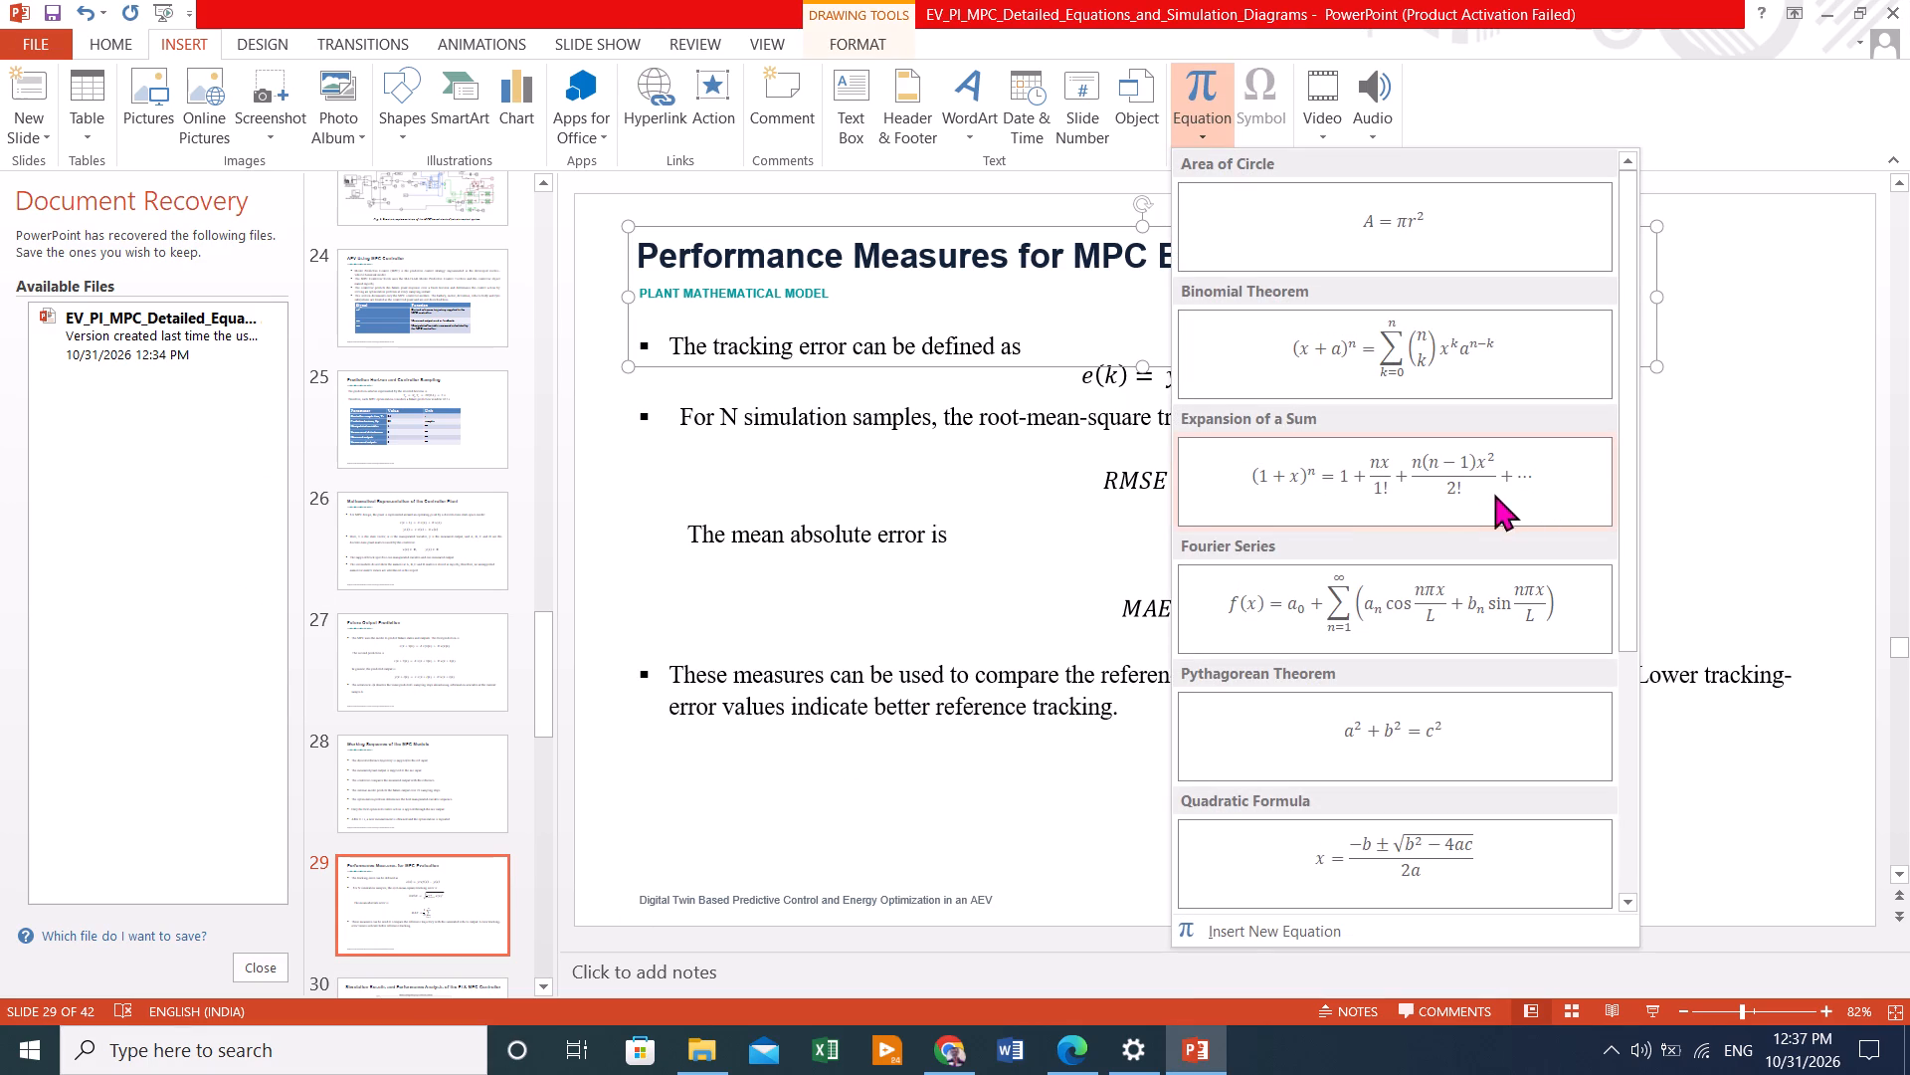
scroll(1074, 537, "down", 1)
scroll(1224, 557, "down", 1)
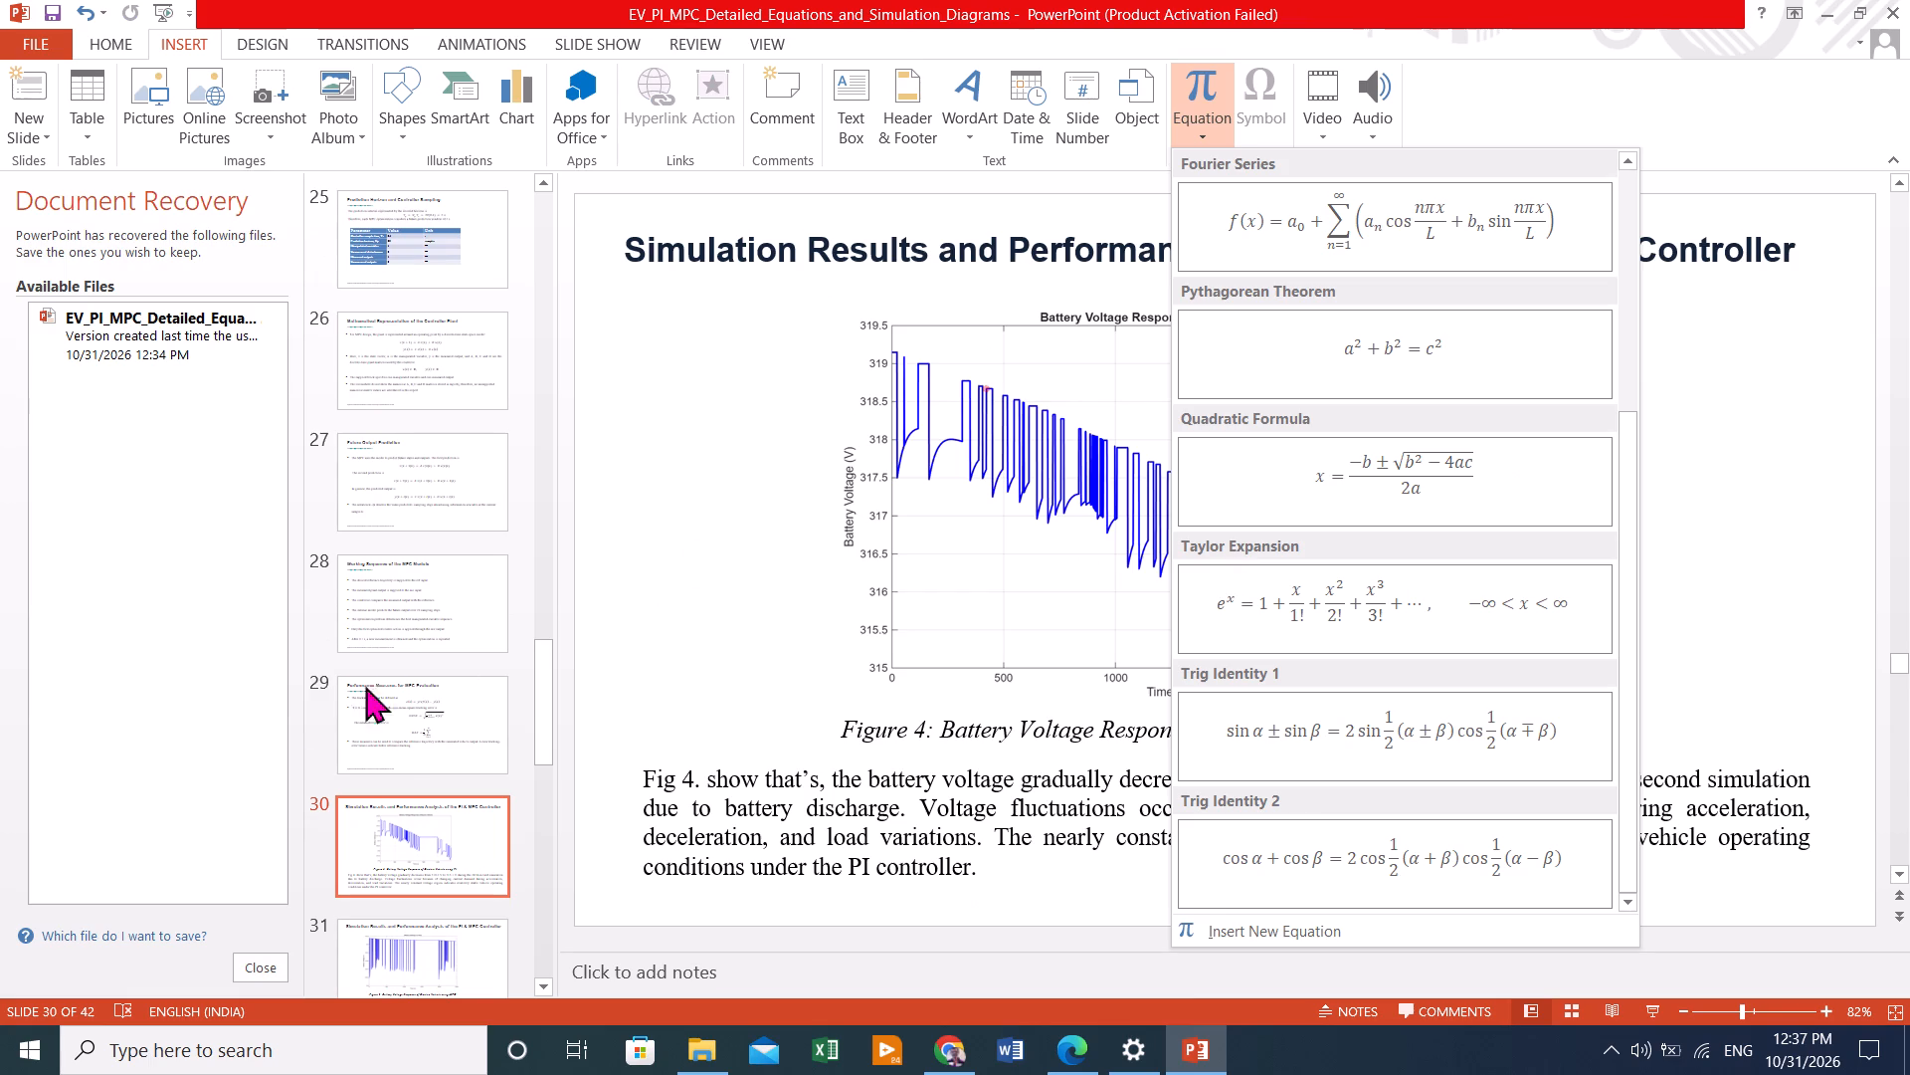
Check slides 27 and 26 and slide 29's built-in equation presets for a form suited to the MAE summation's empty term.
left_click(390, 734)
left_click(429, 638)
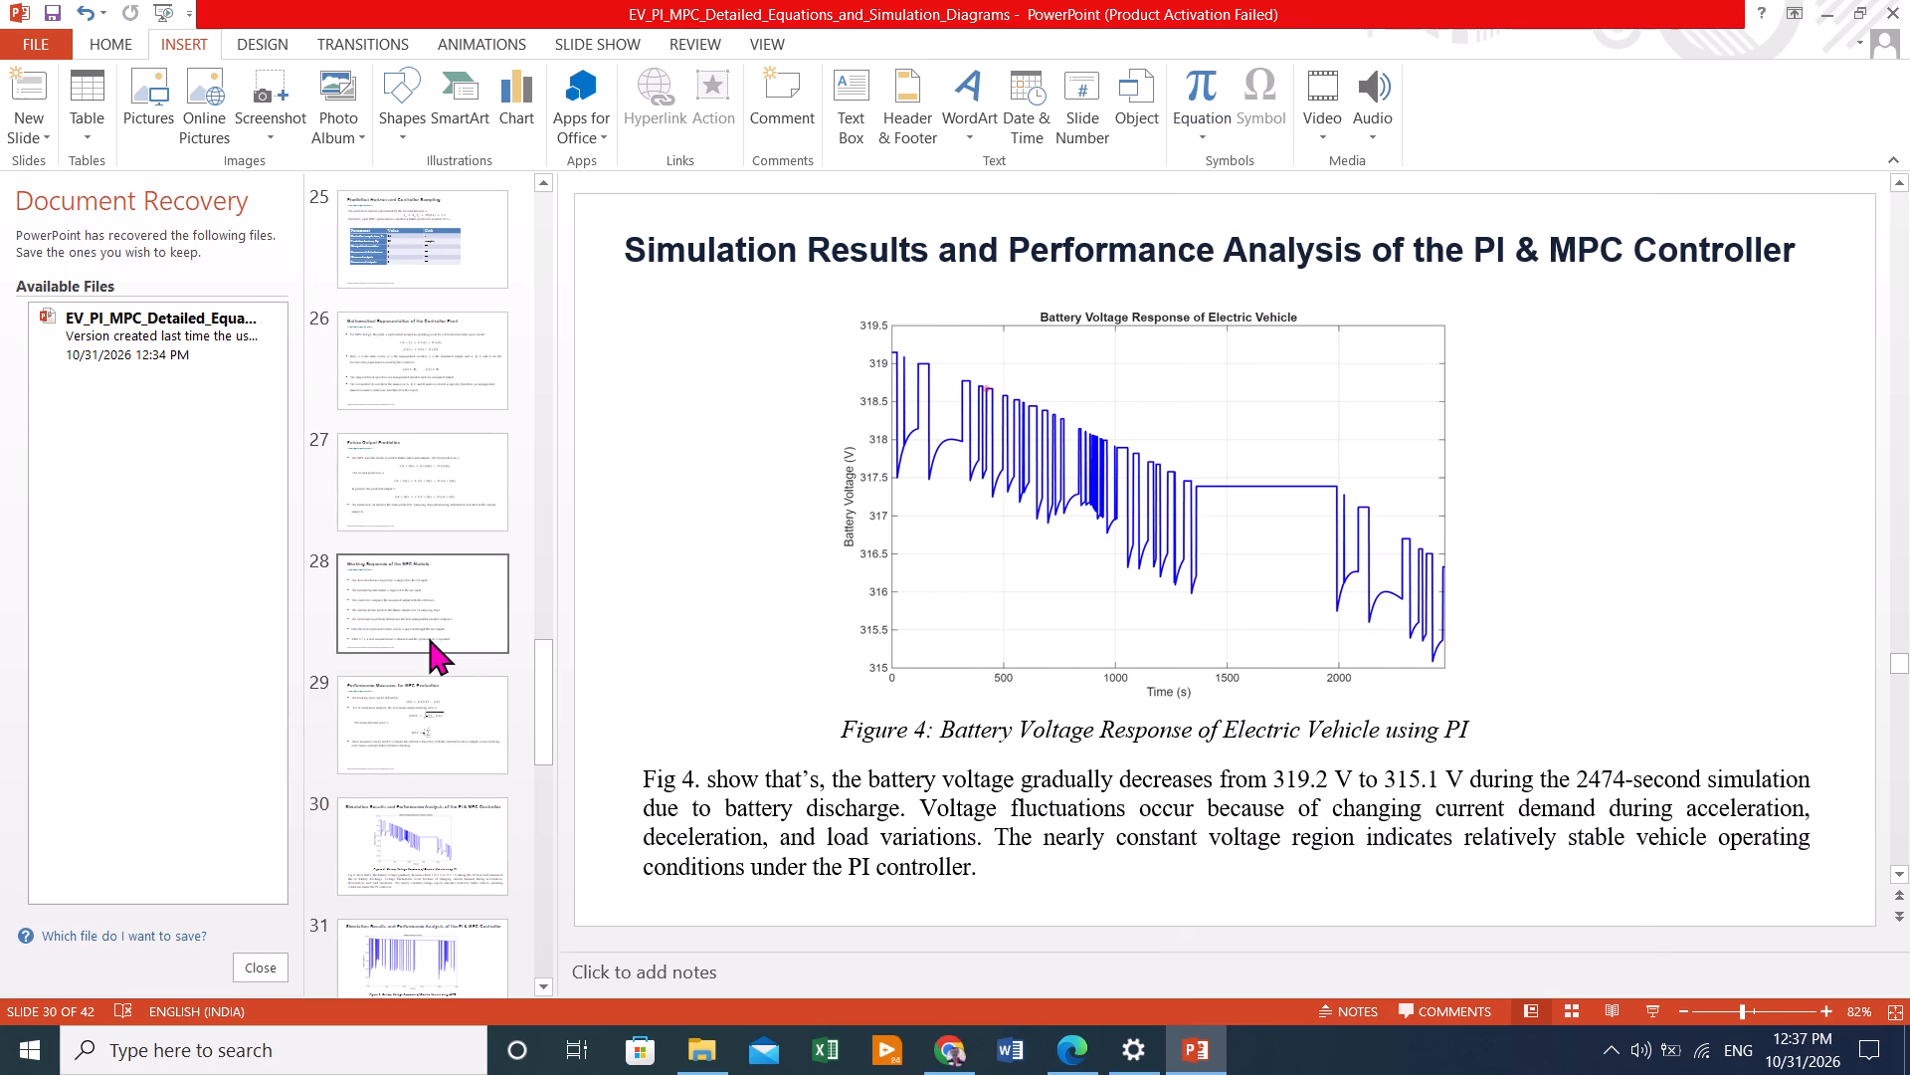
left_click(462, 517)
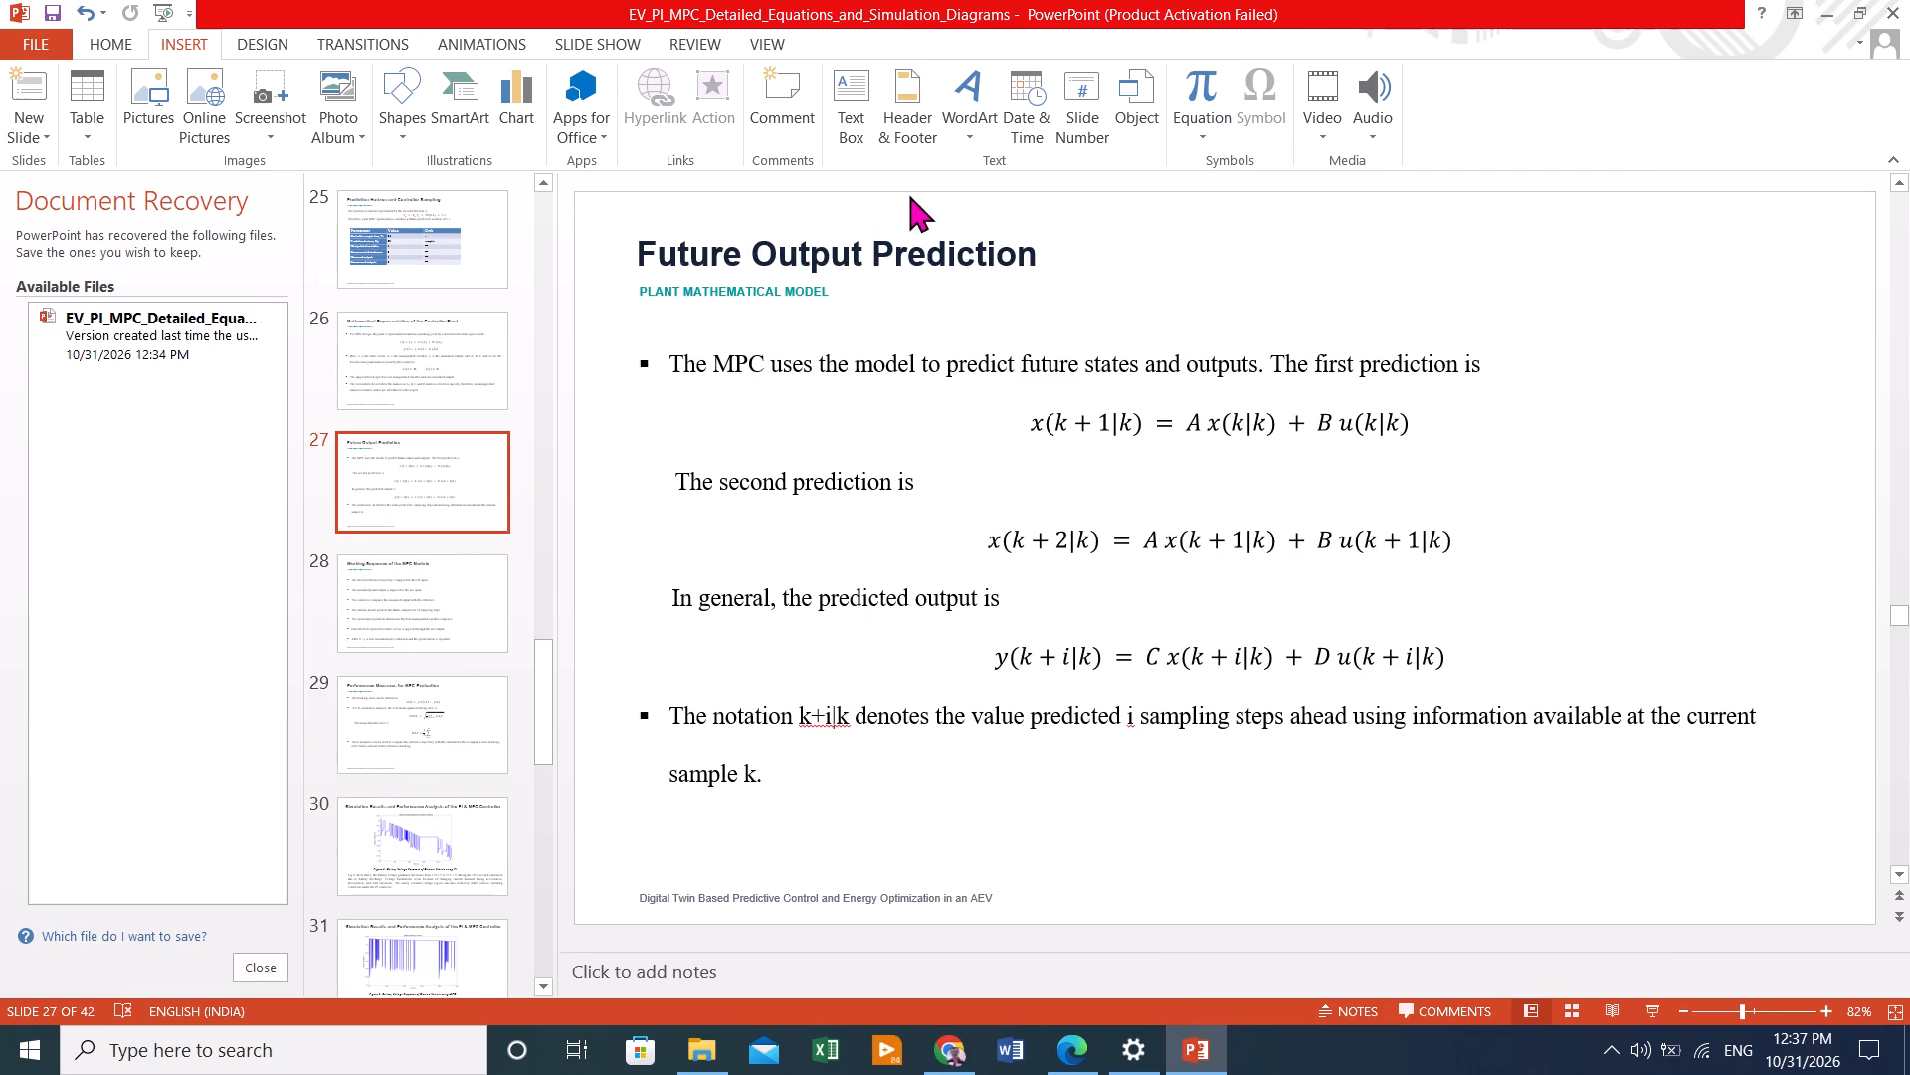
left_click(488, 367)
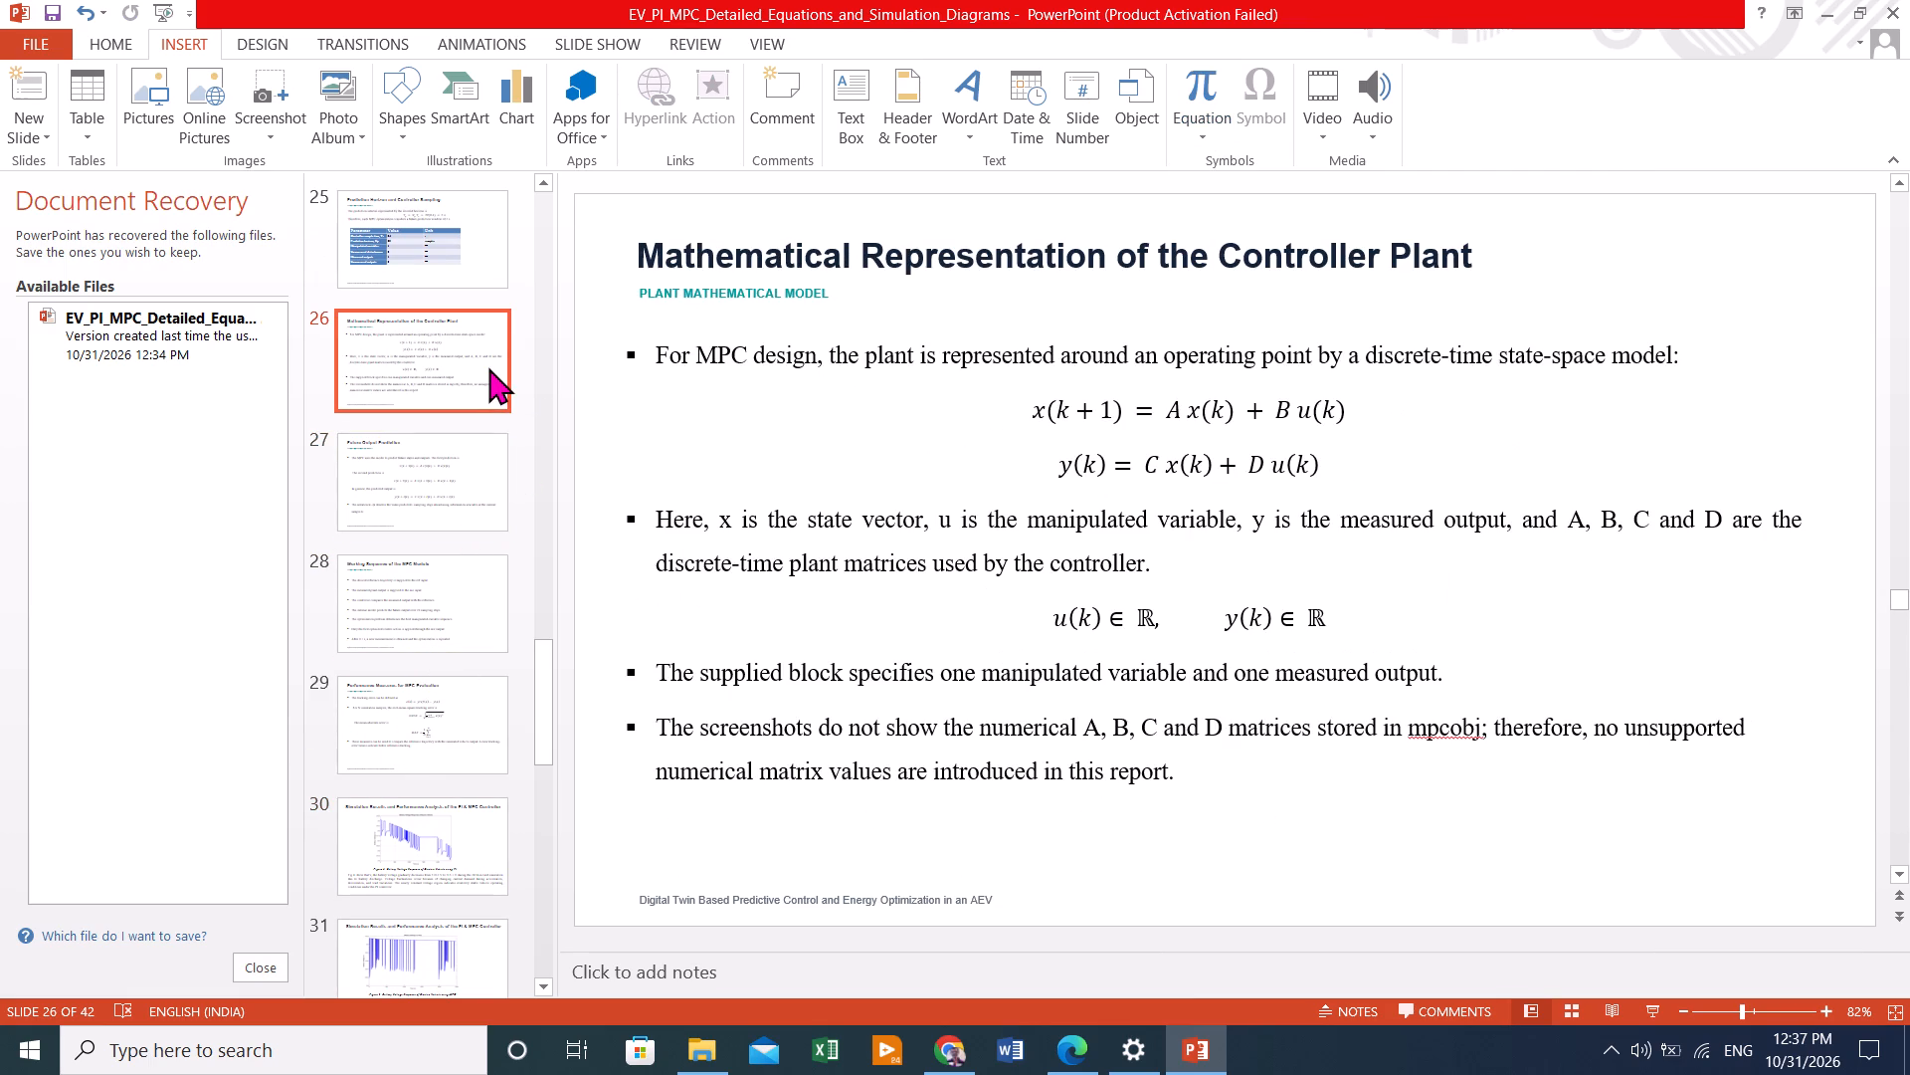
scroll(402, 722, "down", 1)
left_click(413, 608)
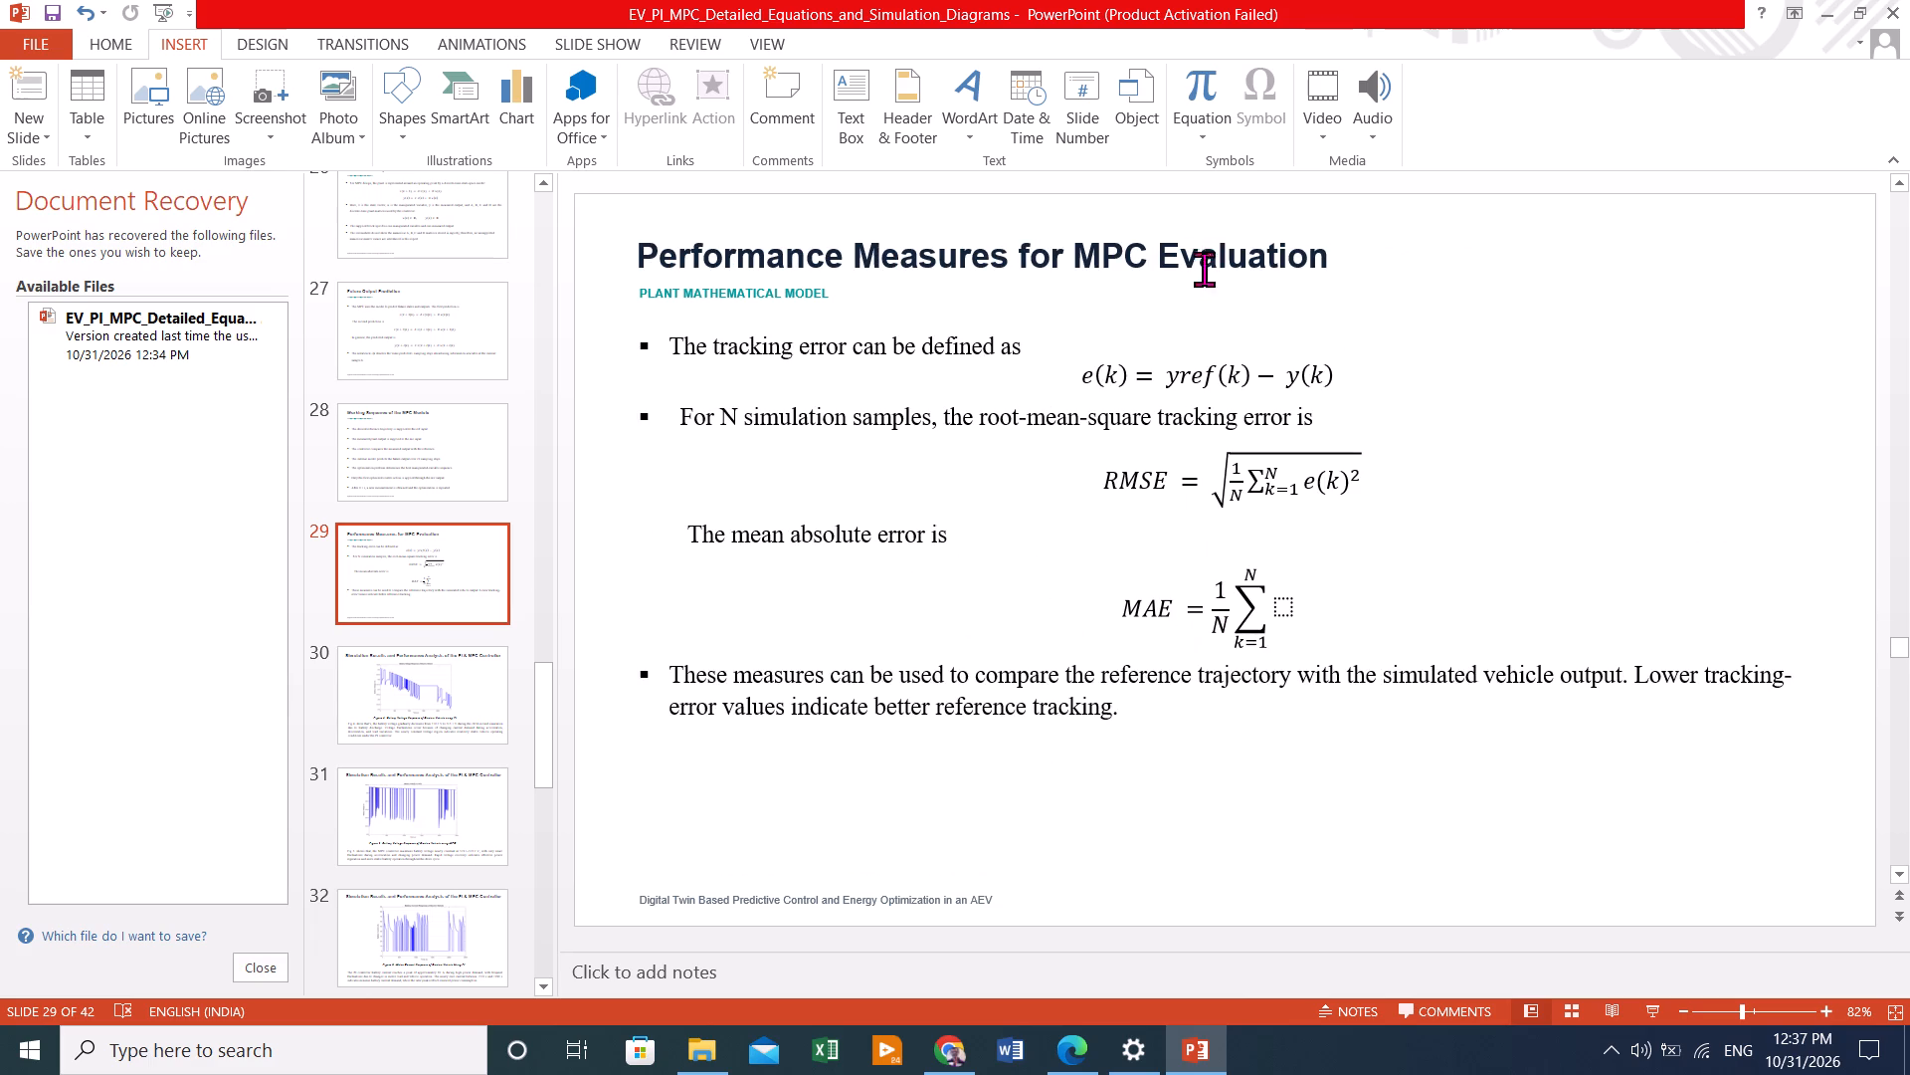
left_click(1210, 133)
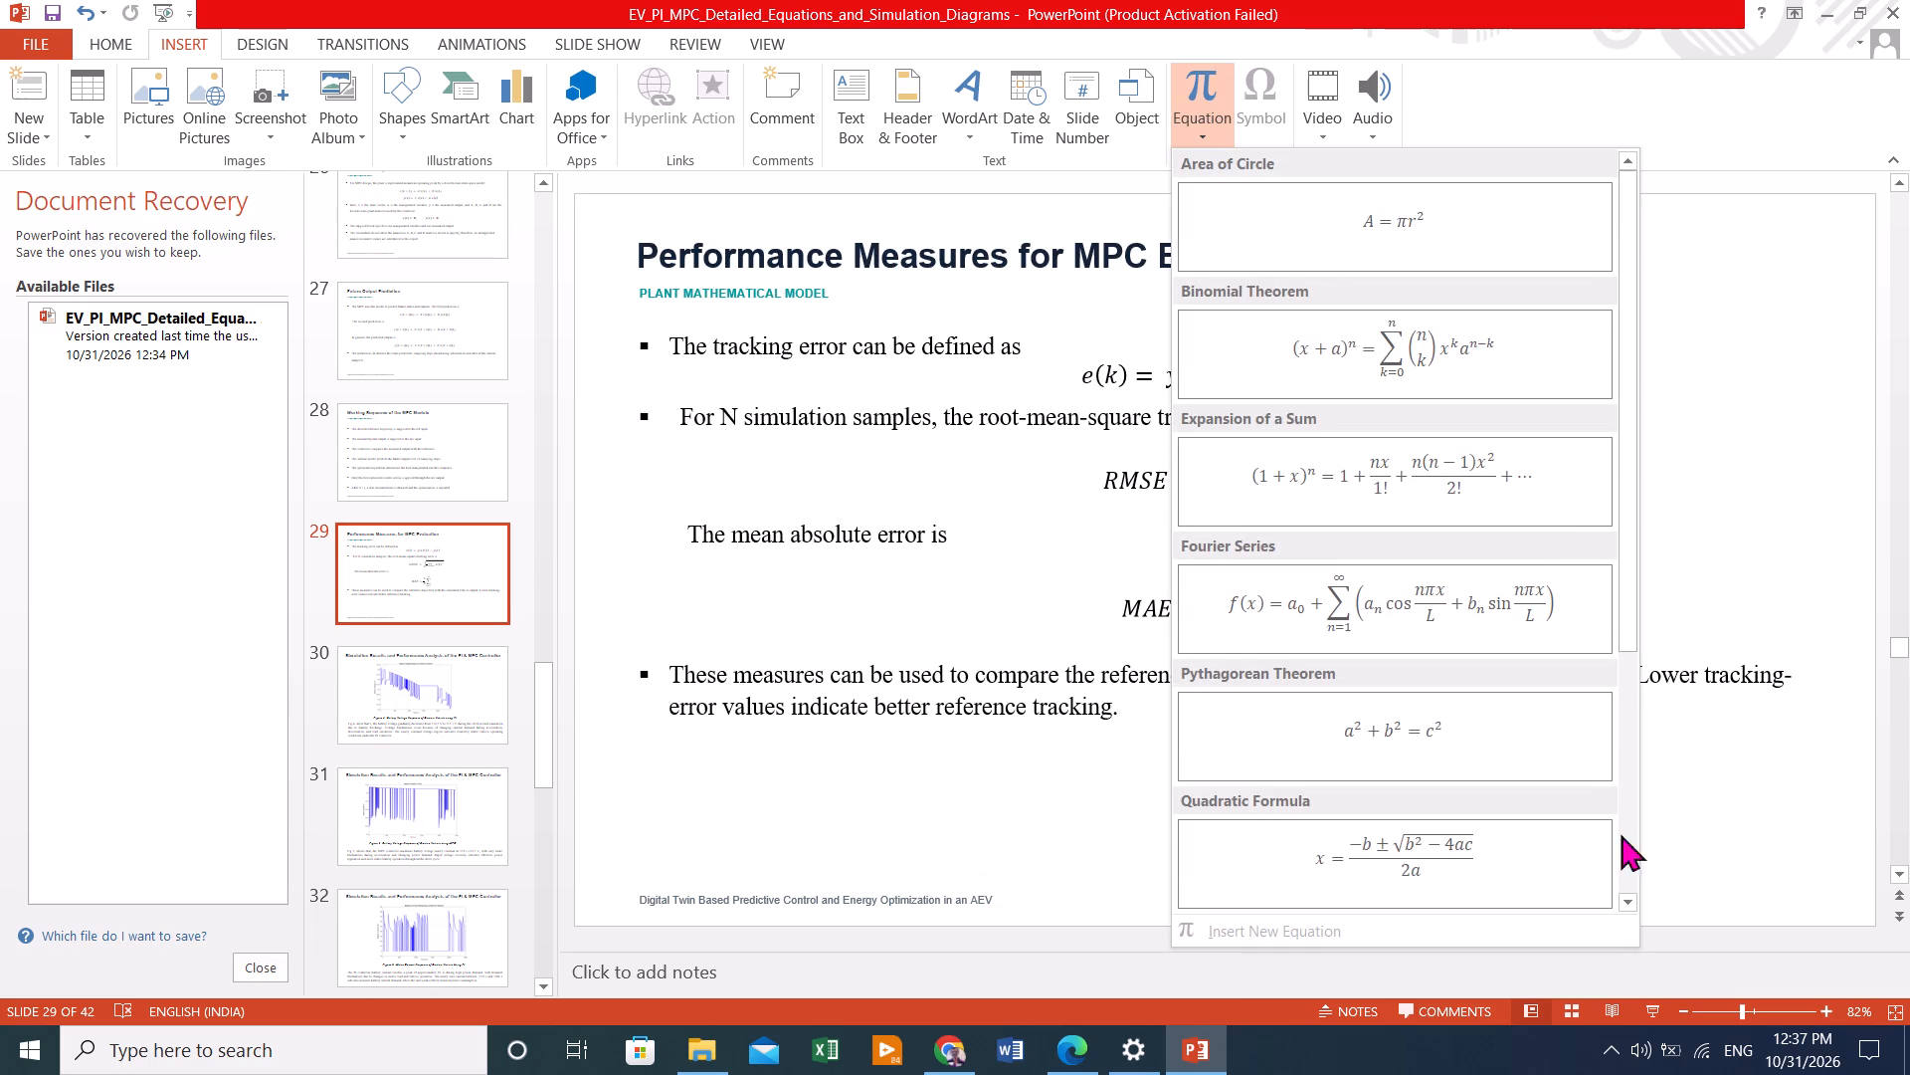
left_click_drag(1626, 429, 1627, 735)
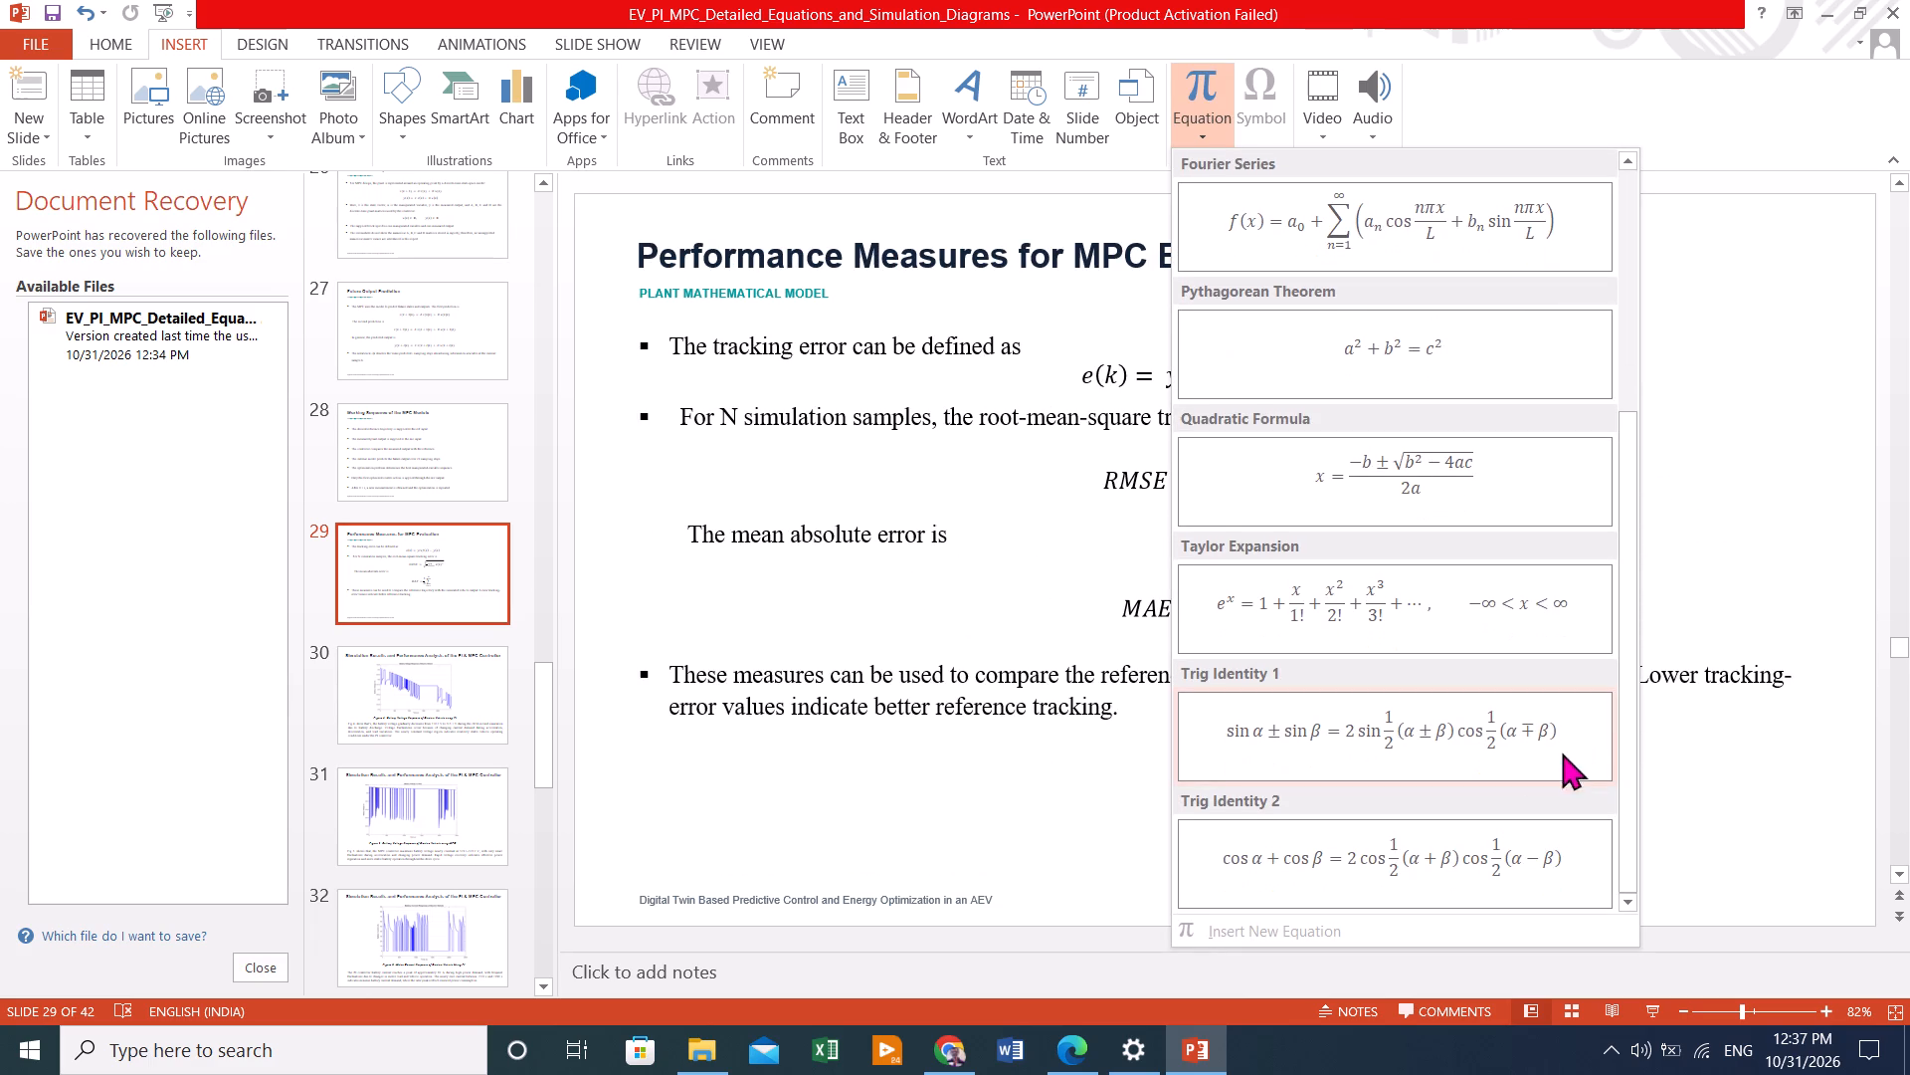
left_click(1327, 929)
scroll(1308, 662, "up", 5)
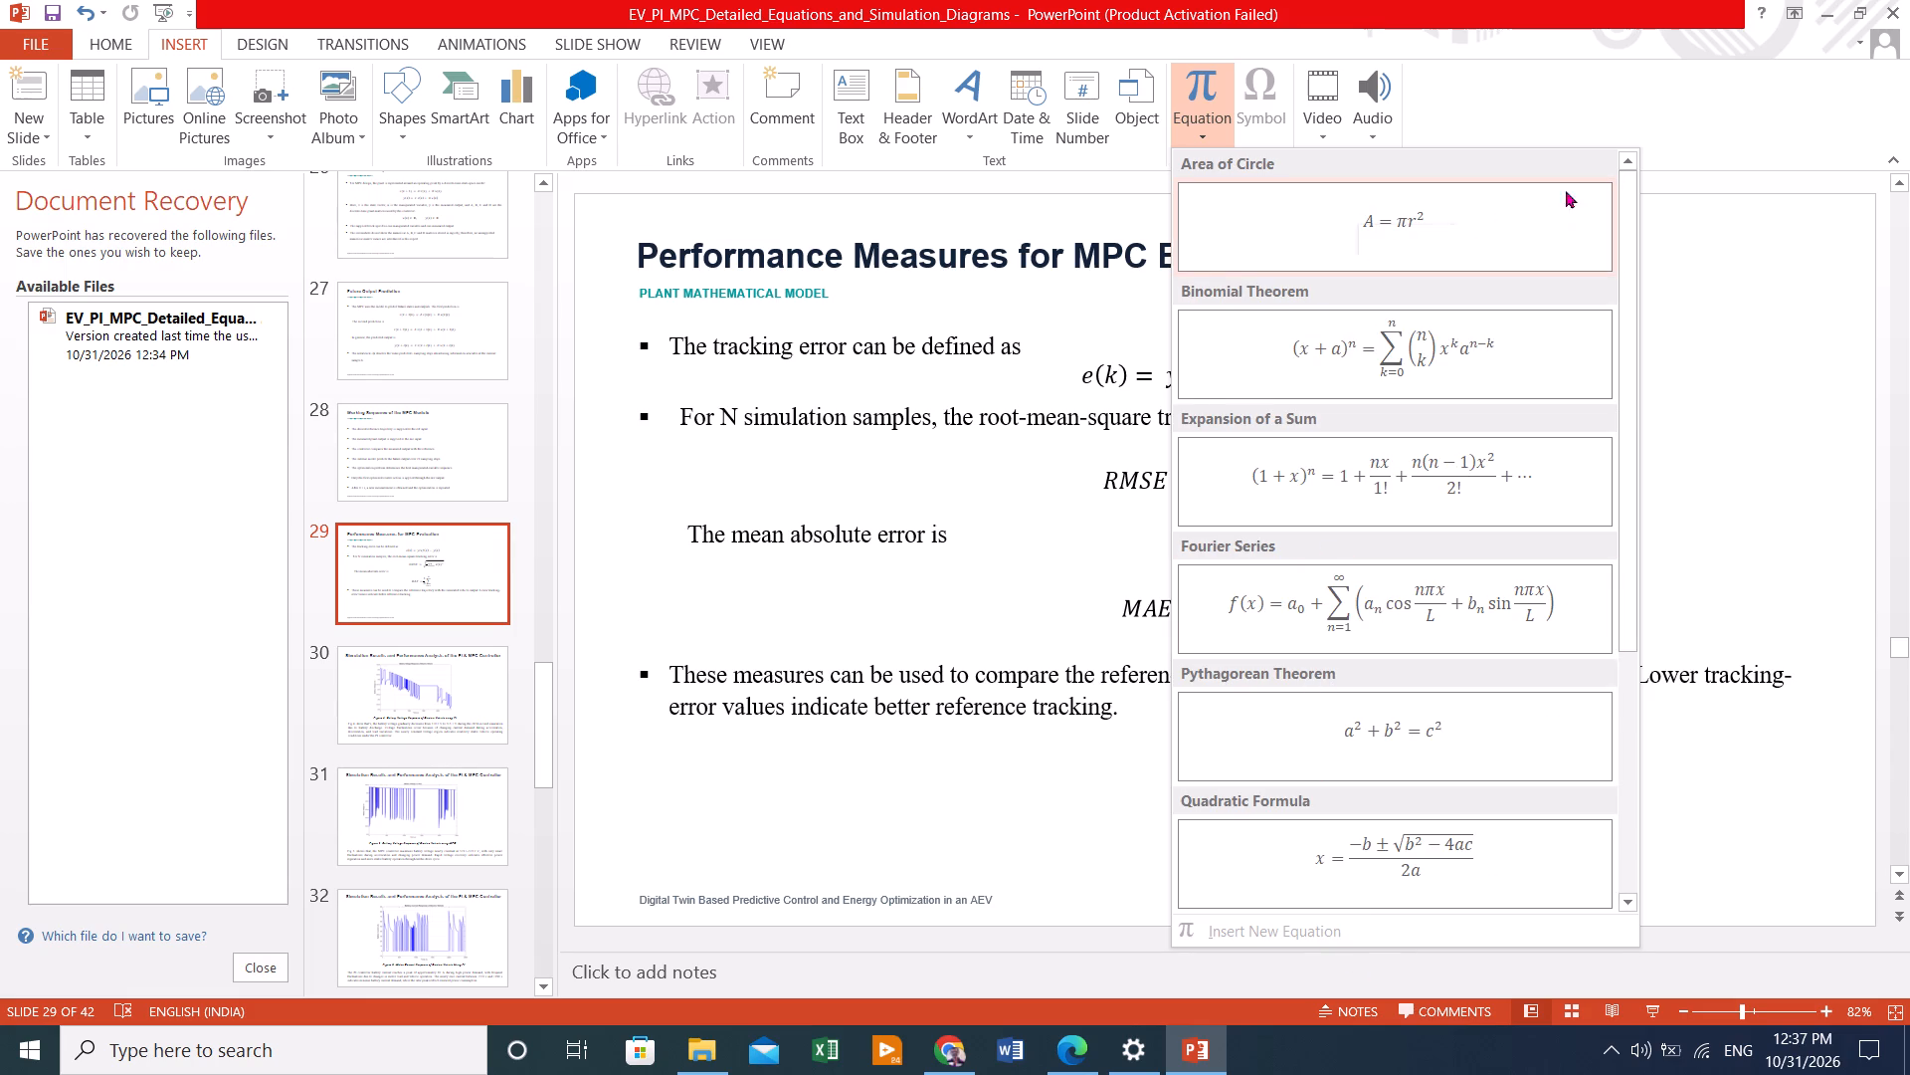
left_click(1648, 215)
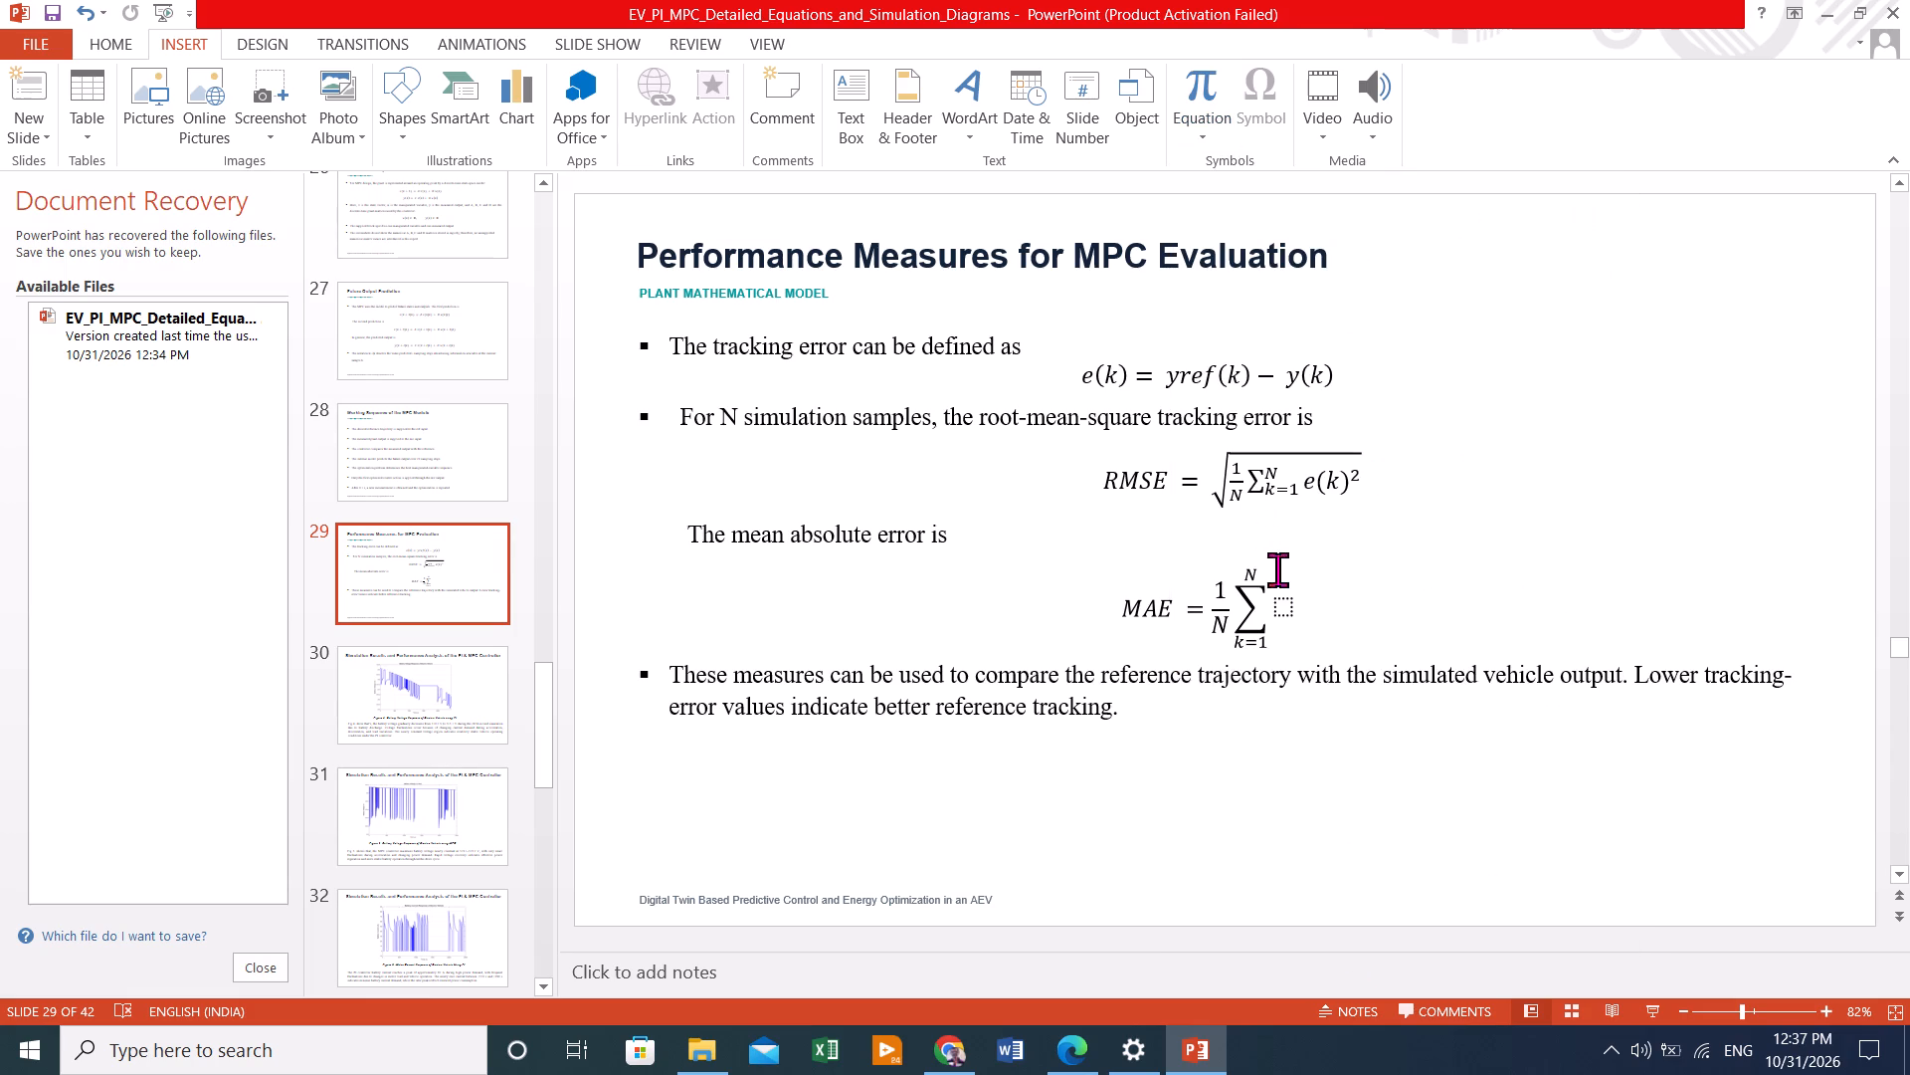
Enter an opening absolute-value bar | in the empty term of the MAE summation on slide 29.
left_click(1284, 612)
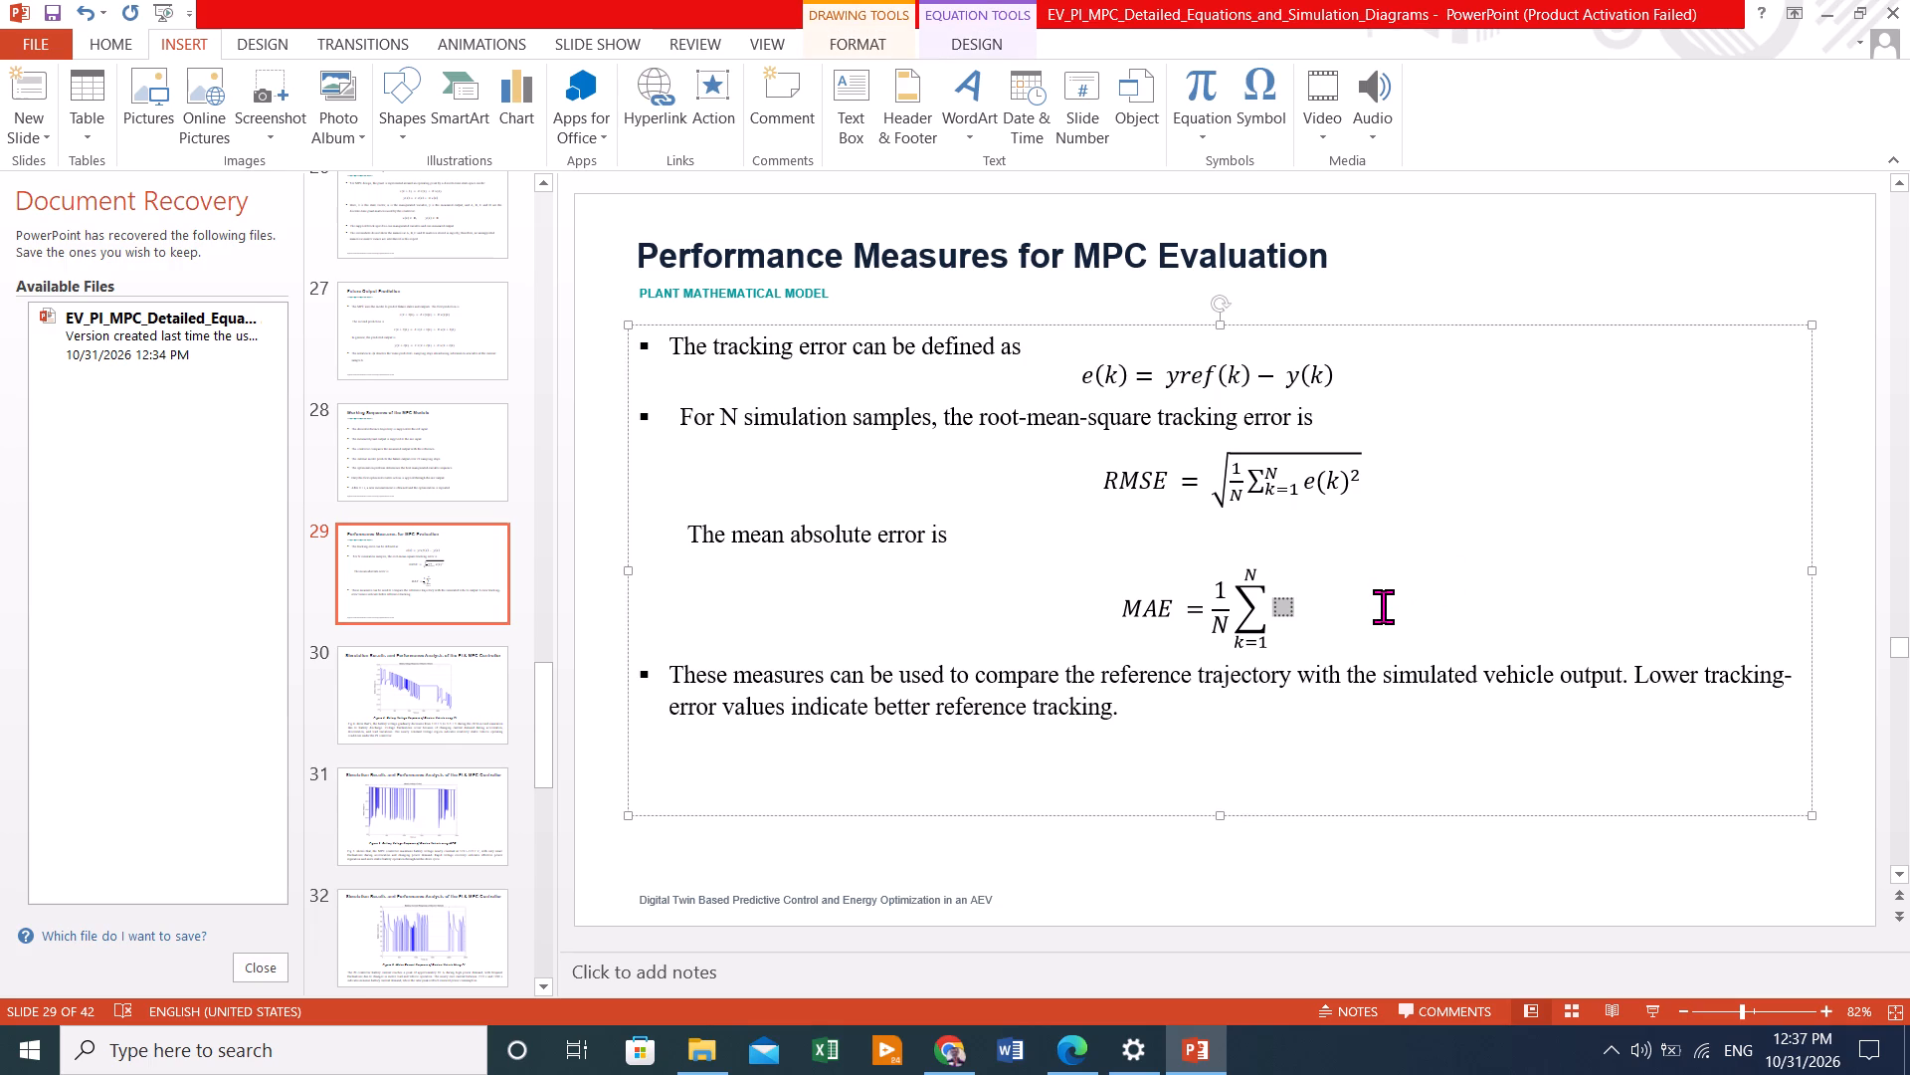
key("shift+bar")
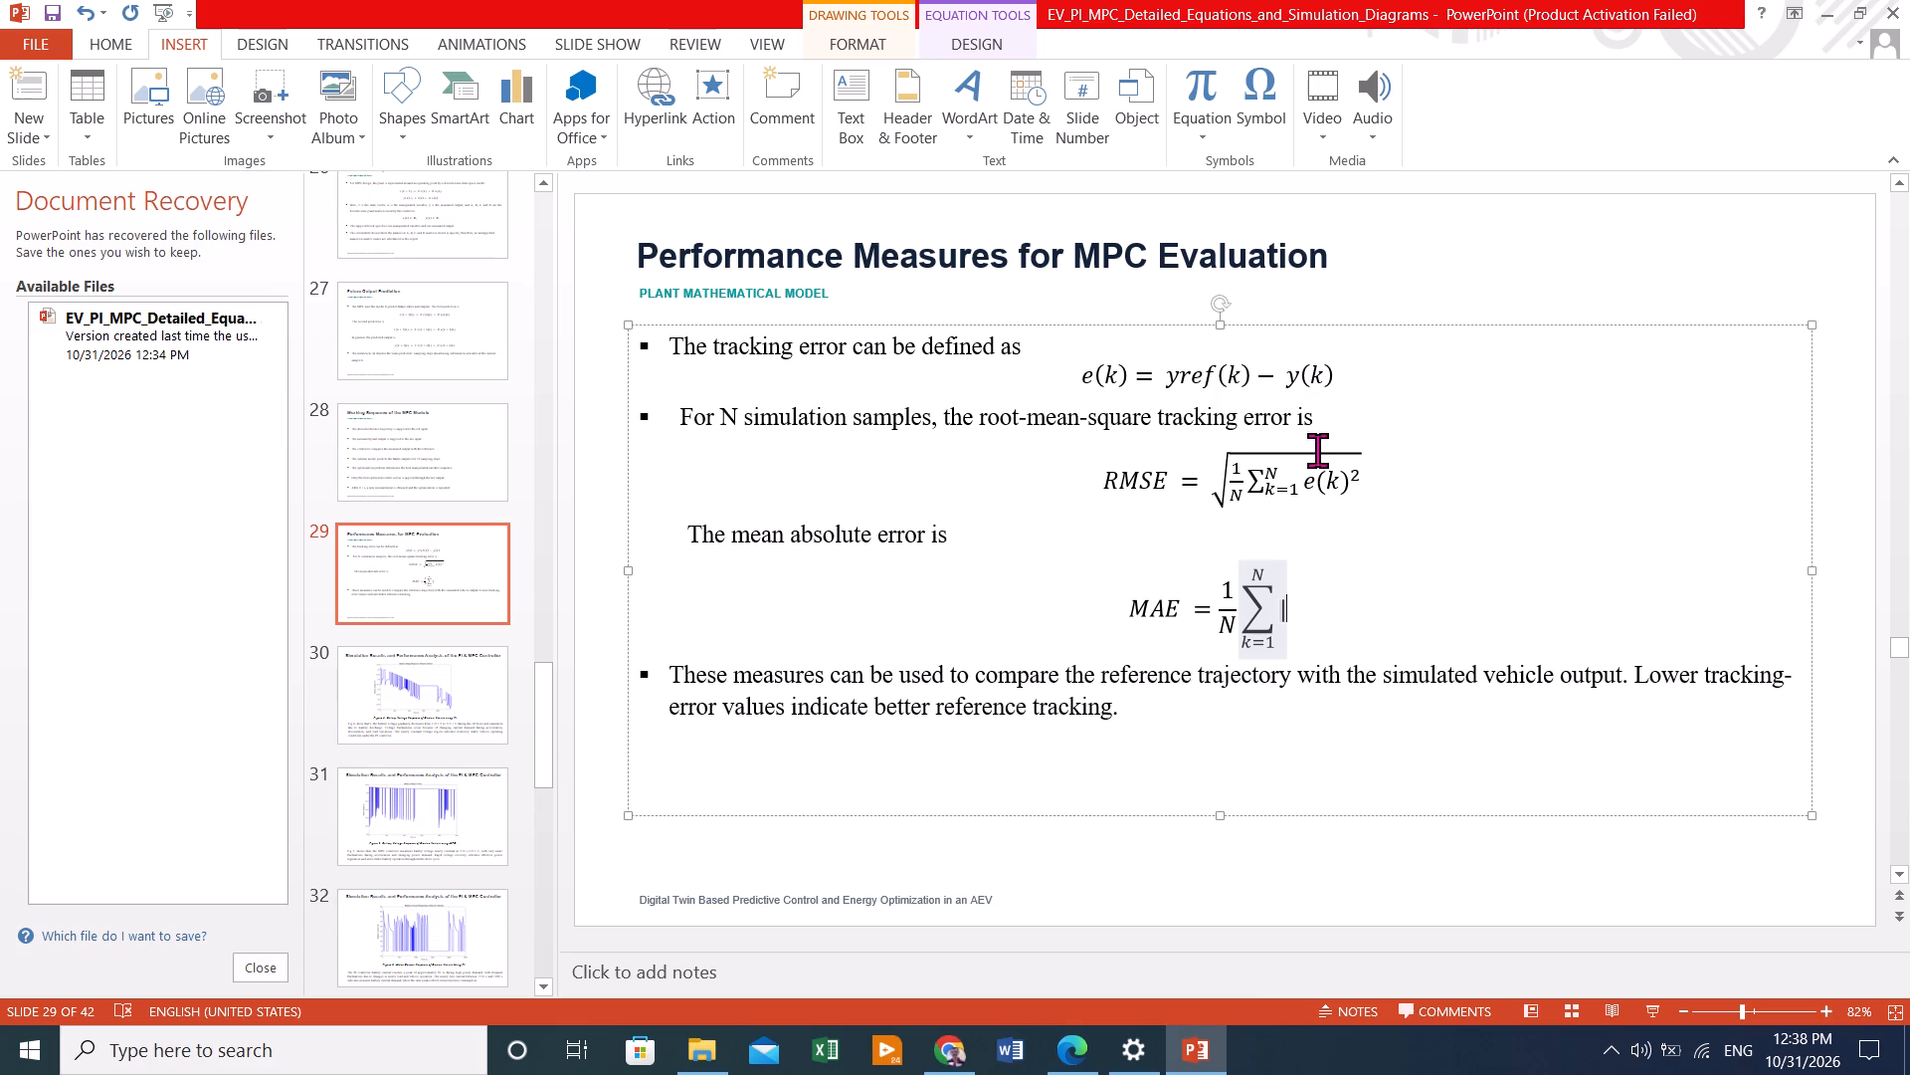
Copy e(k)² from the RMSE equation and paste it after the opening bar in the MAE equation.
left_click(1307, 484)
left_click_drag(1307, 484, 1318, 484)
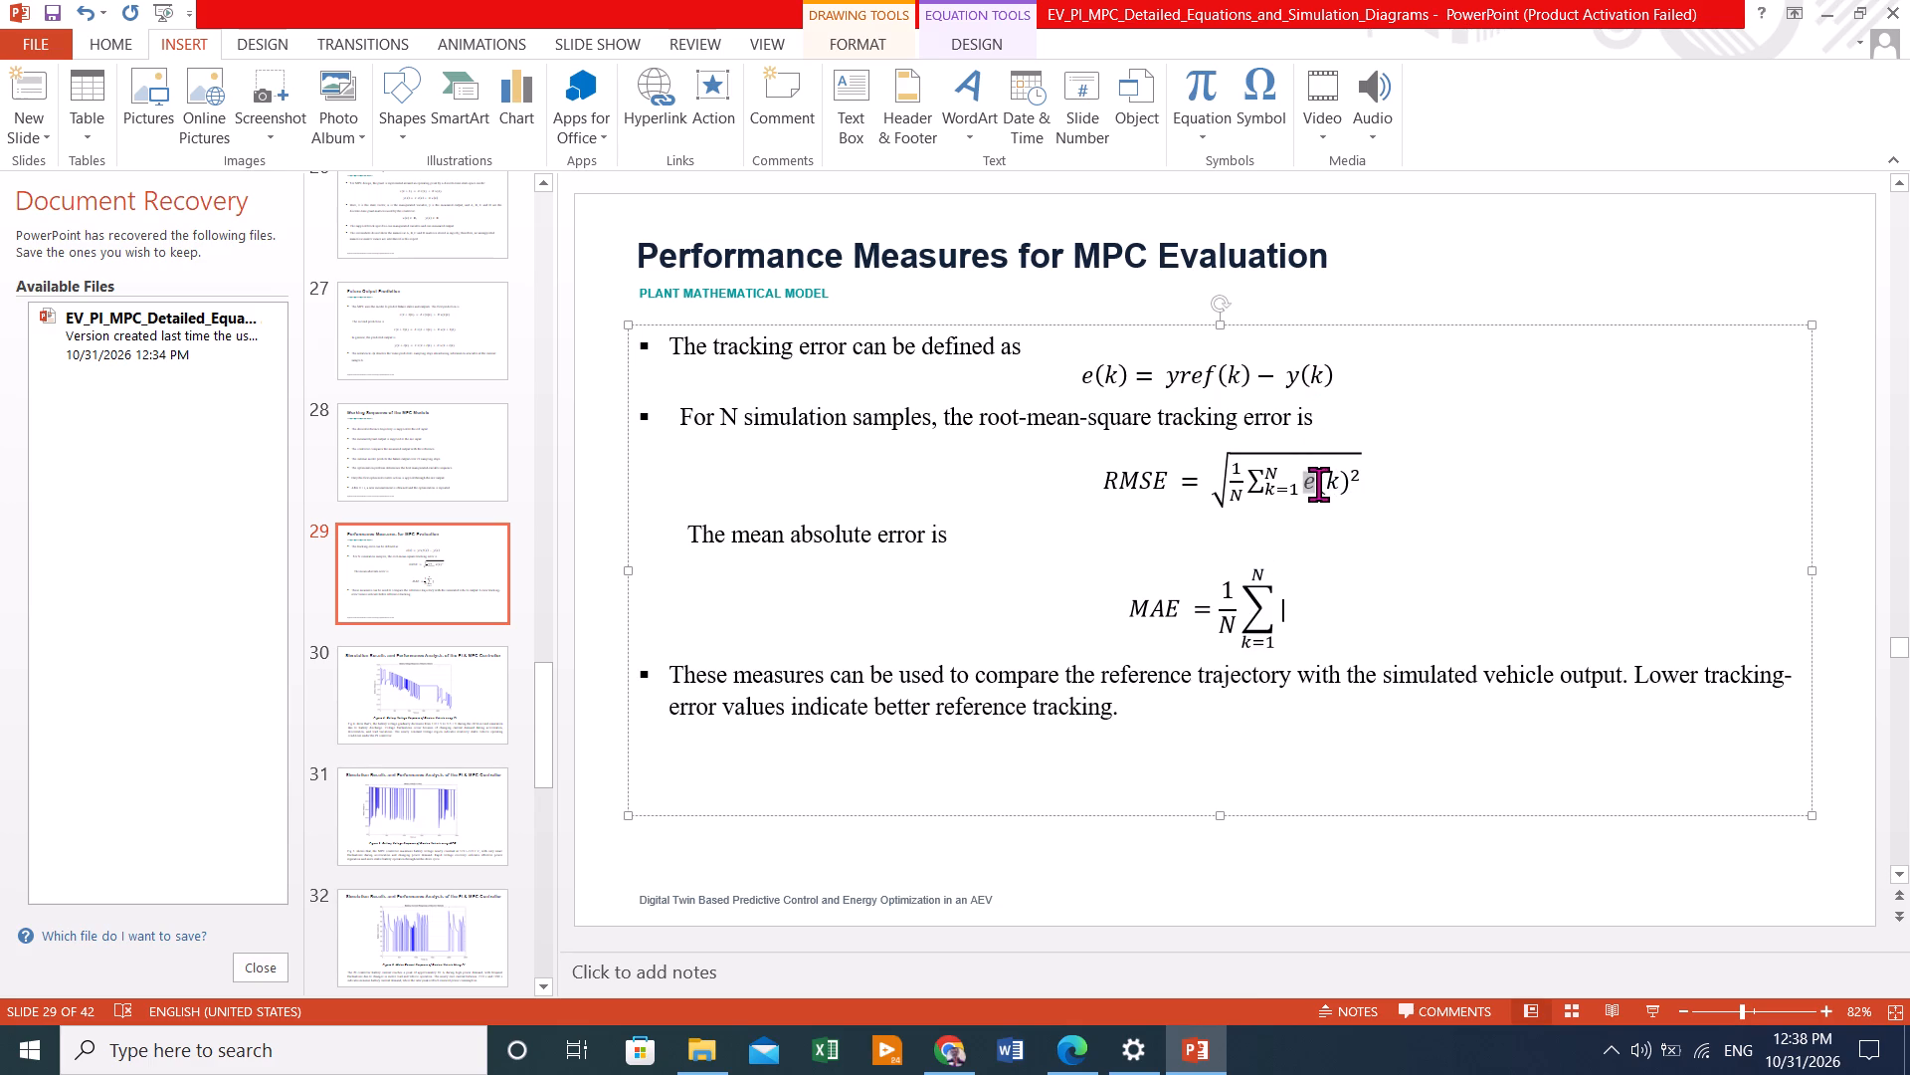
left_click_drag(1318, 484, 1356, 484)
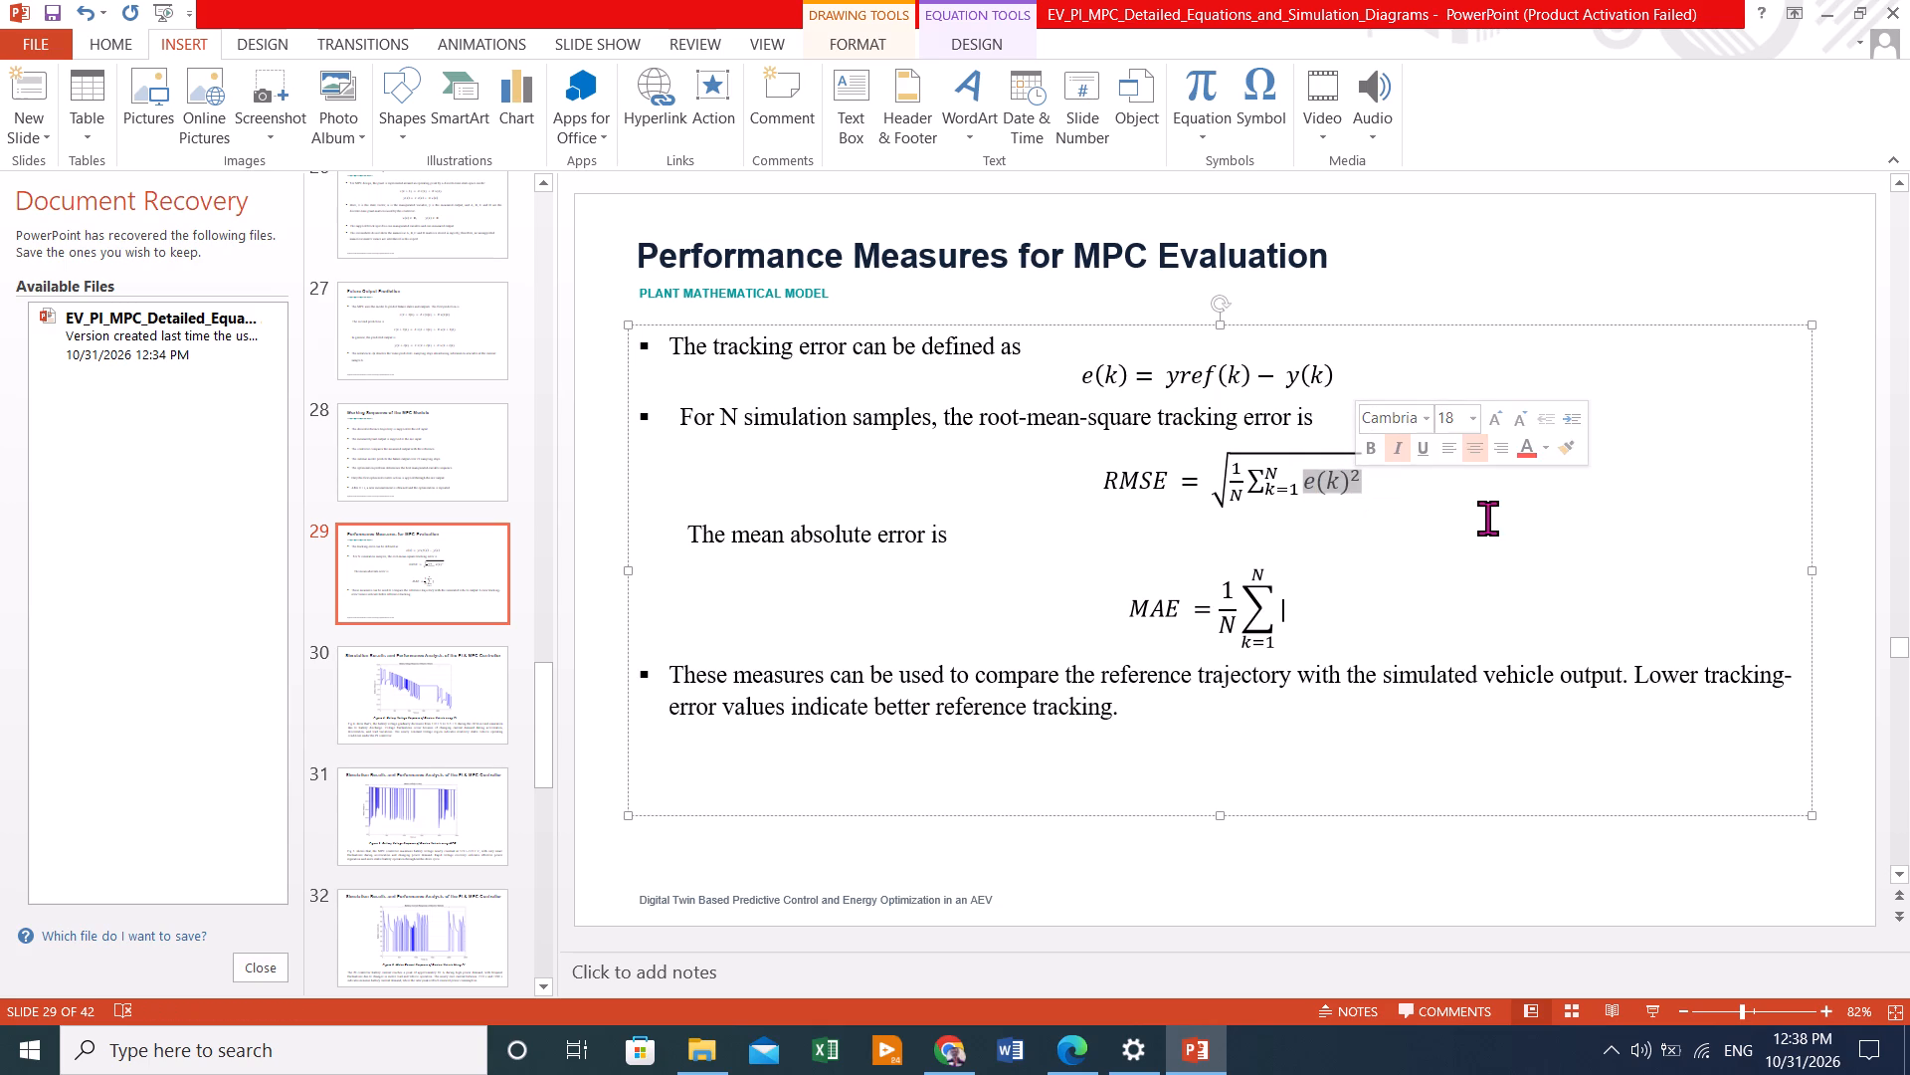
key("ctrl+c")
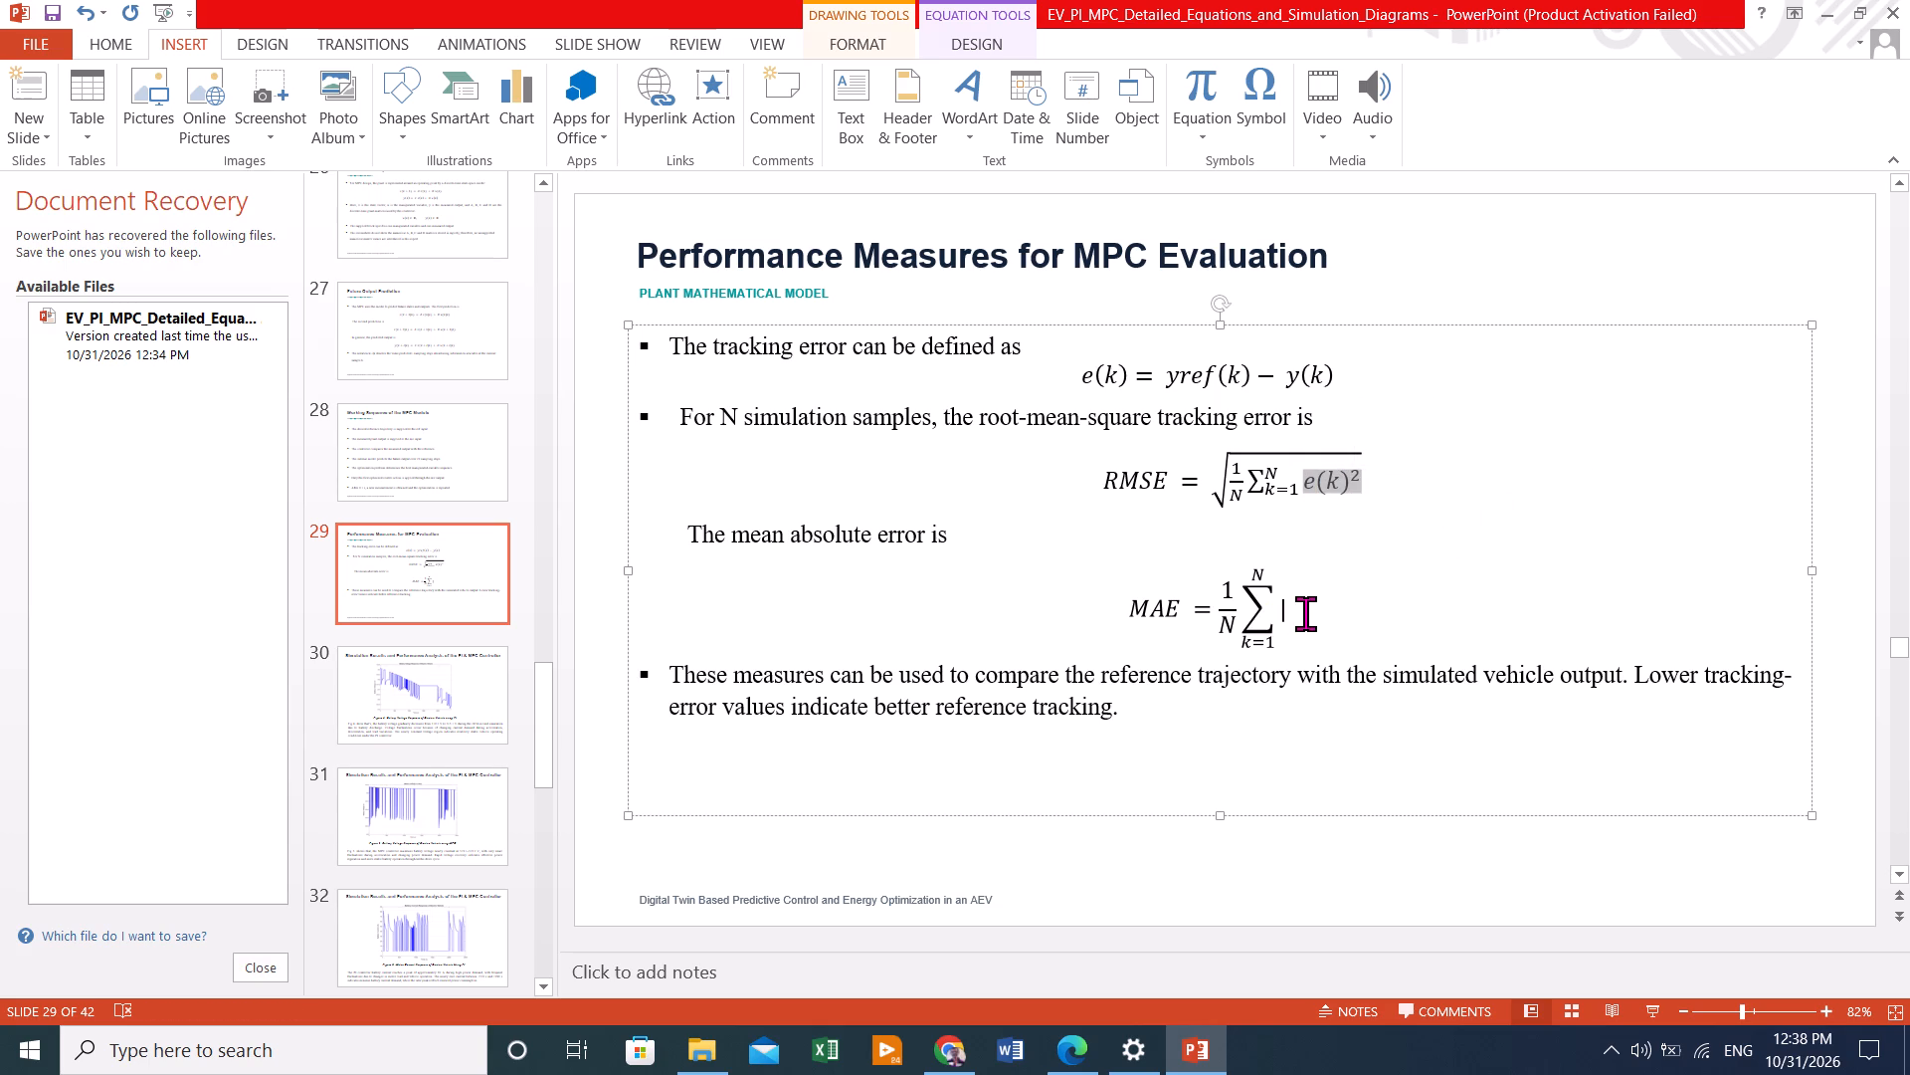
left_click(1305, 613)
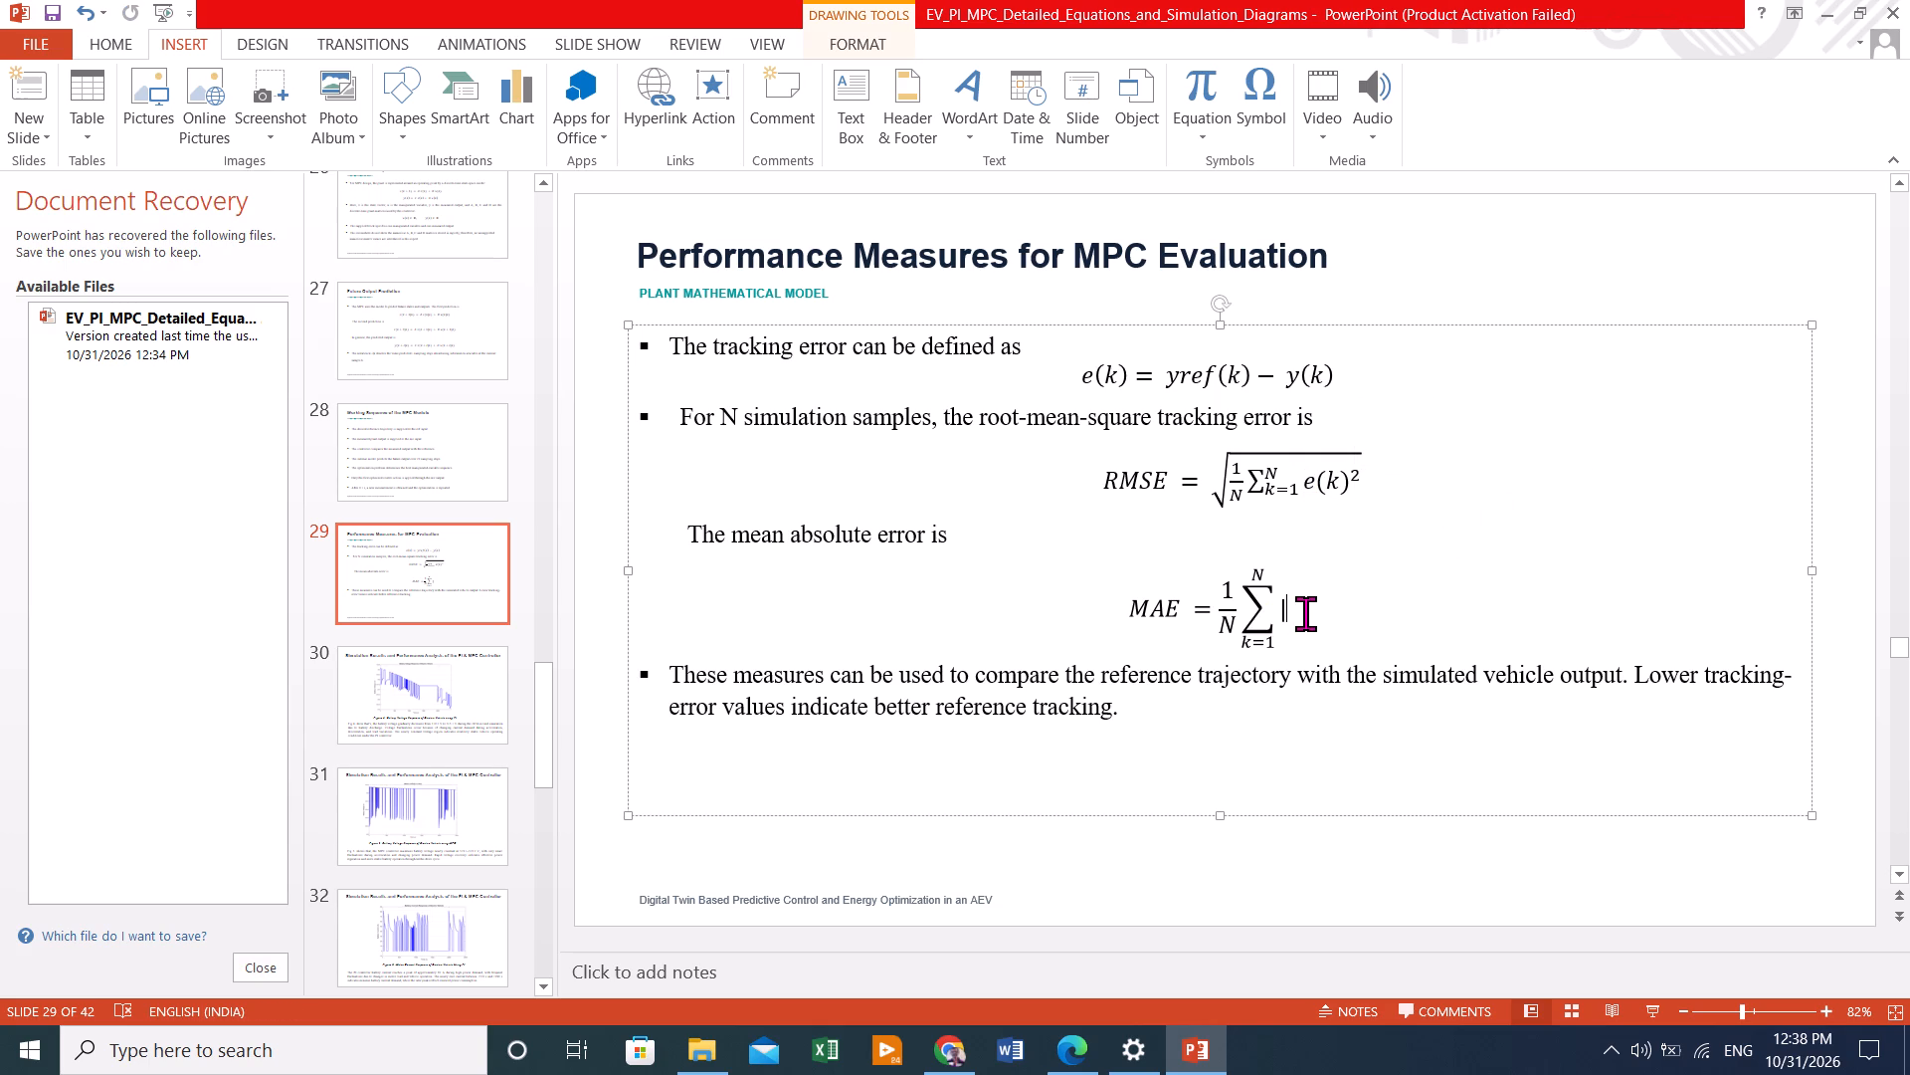